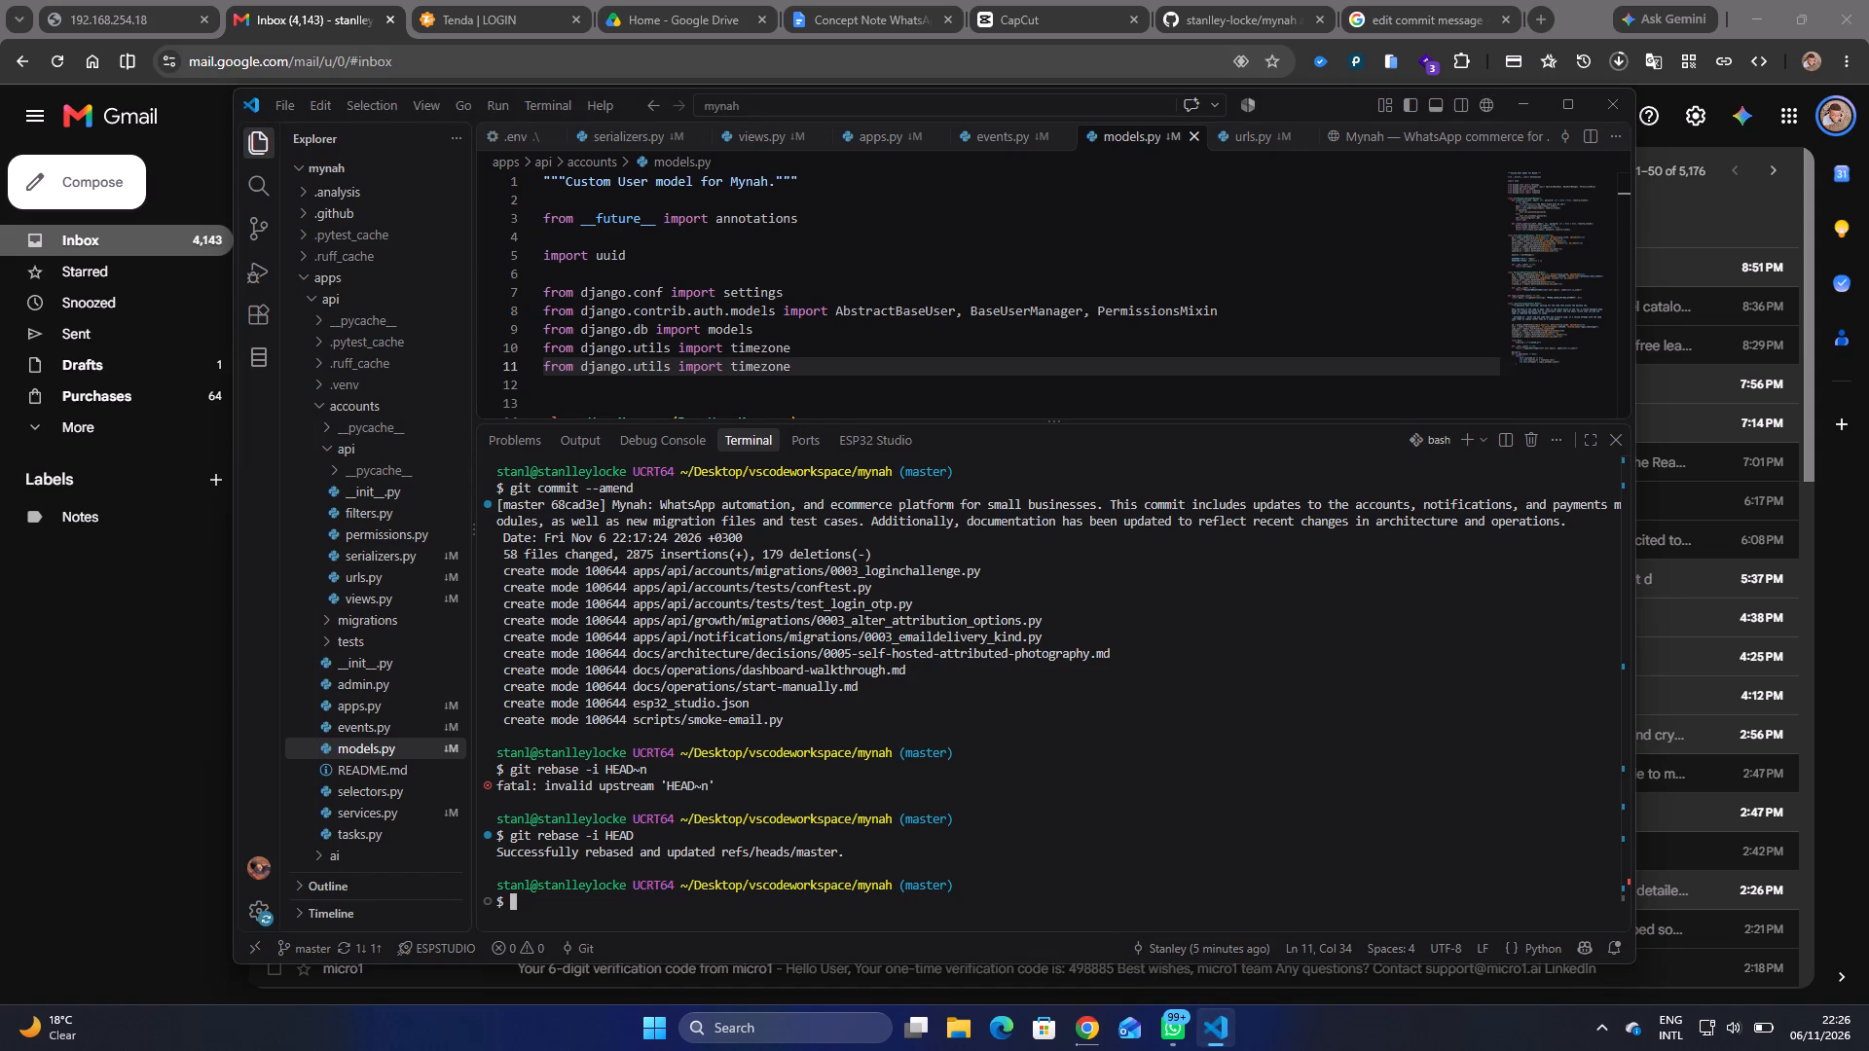
Clear the previous Git output from the integrated bash terminal by running the clear command.
click(1129, 871)
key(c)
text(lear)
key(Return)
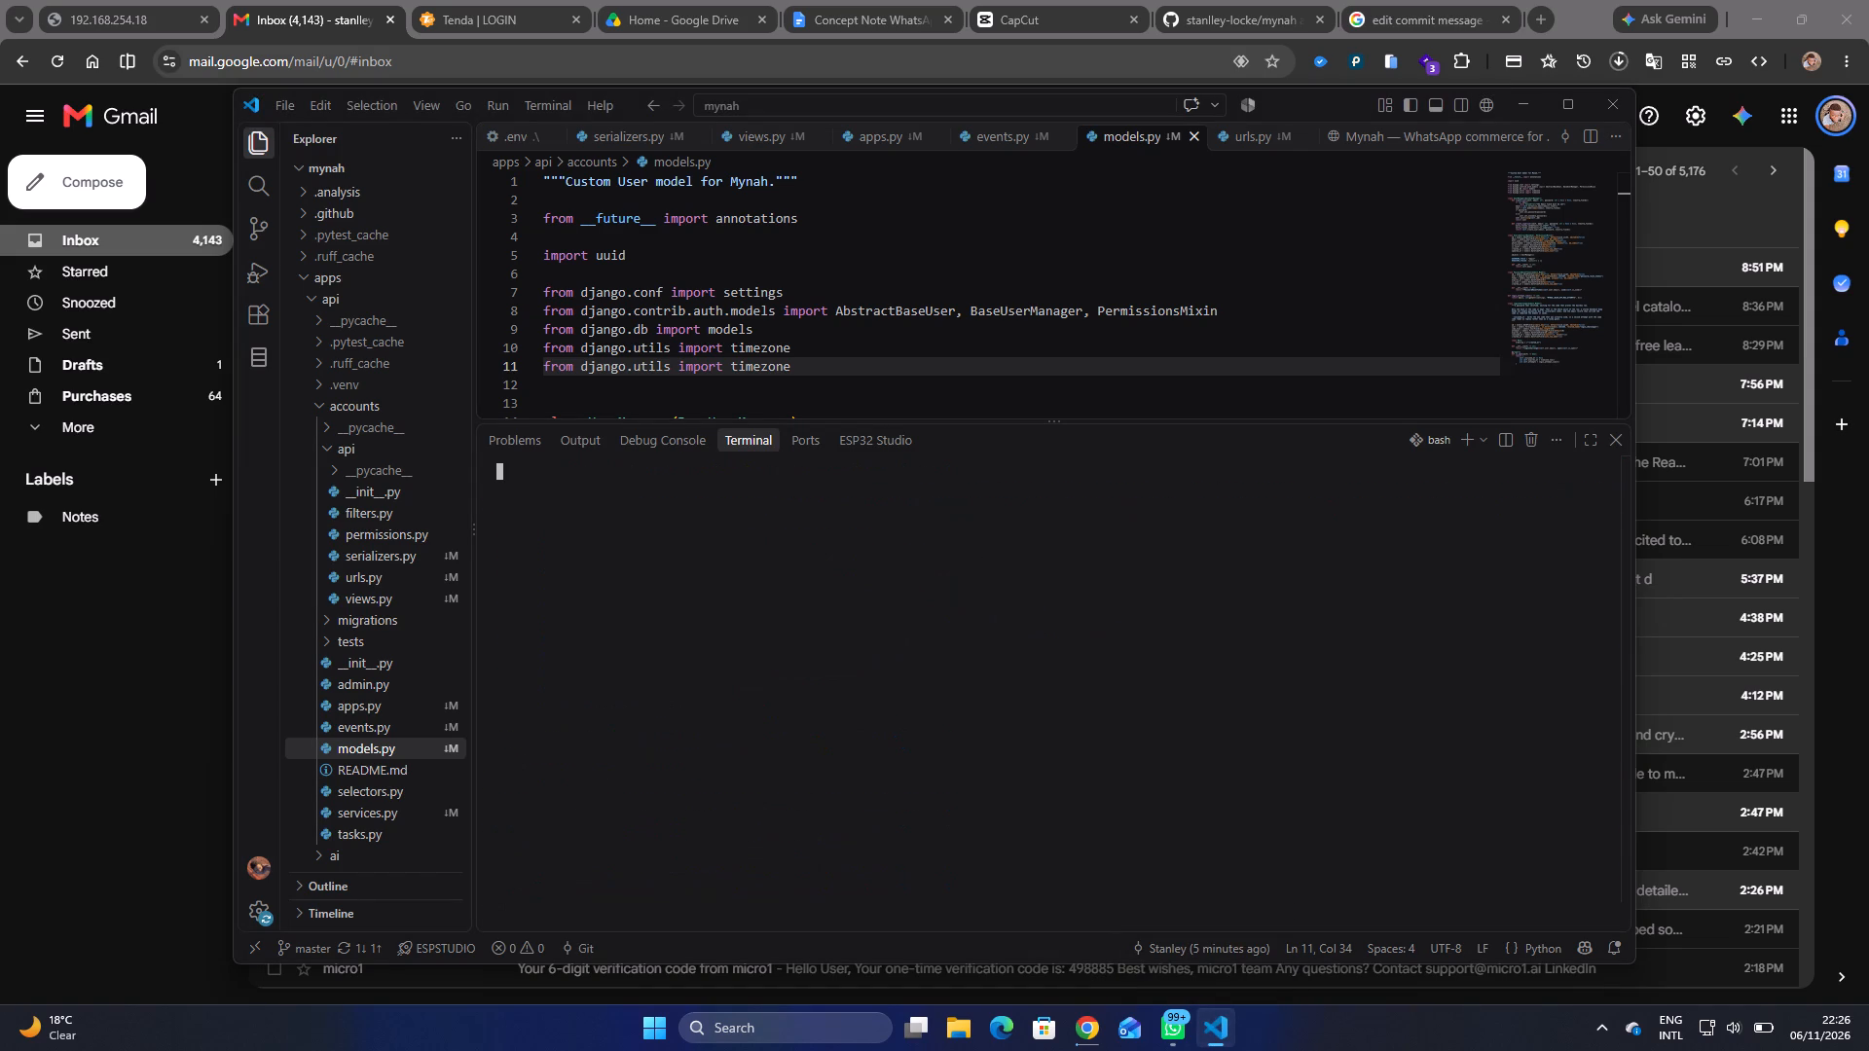
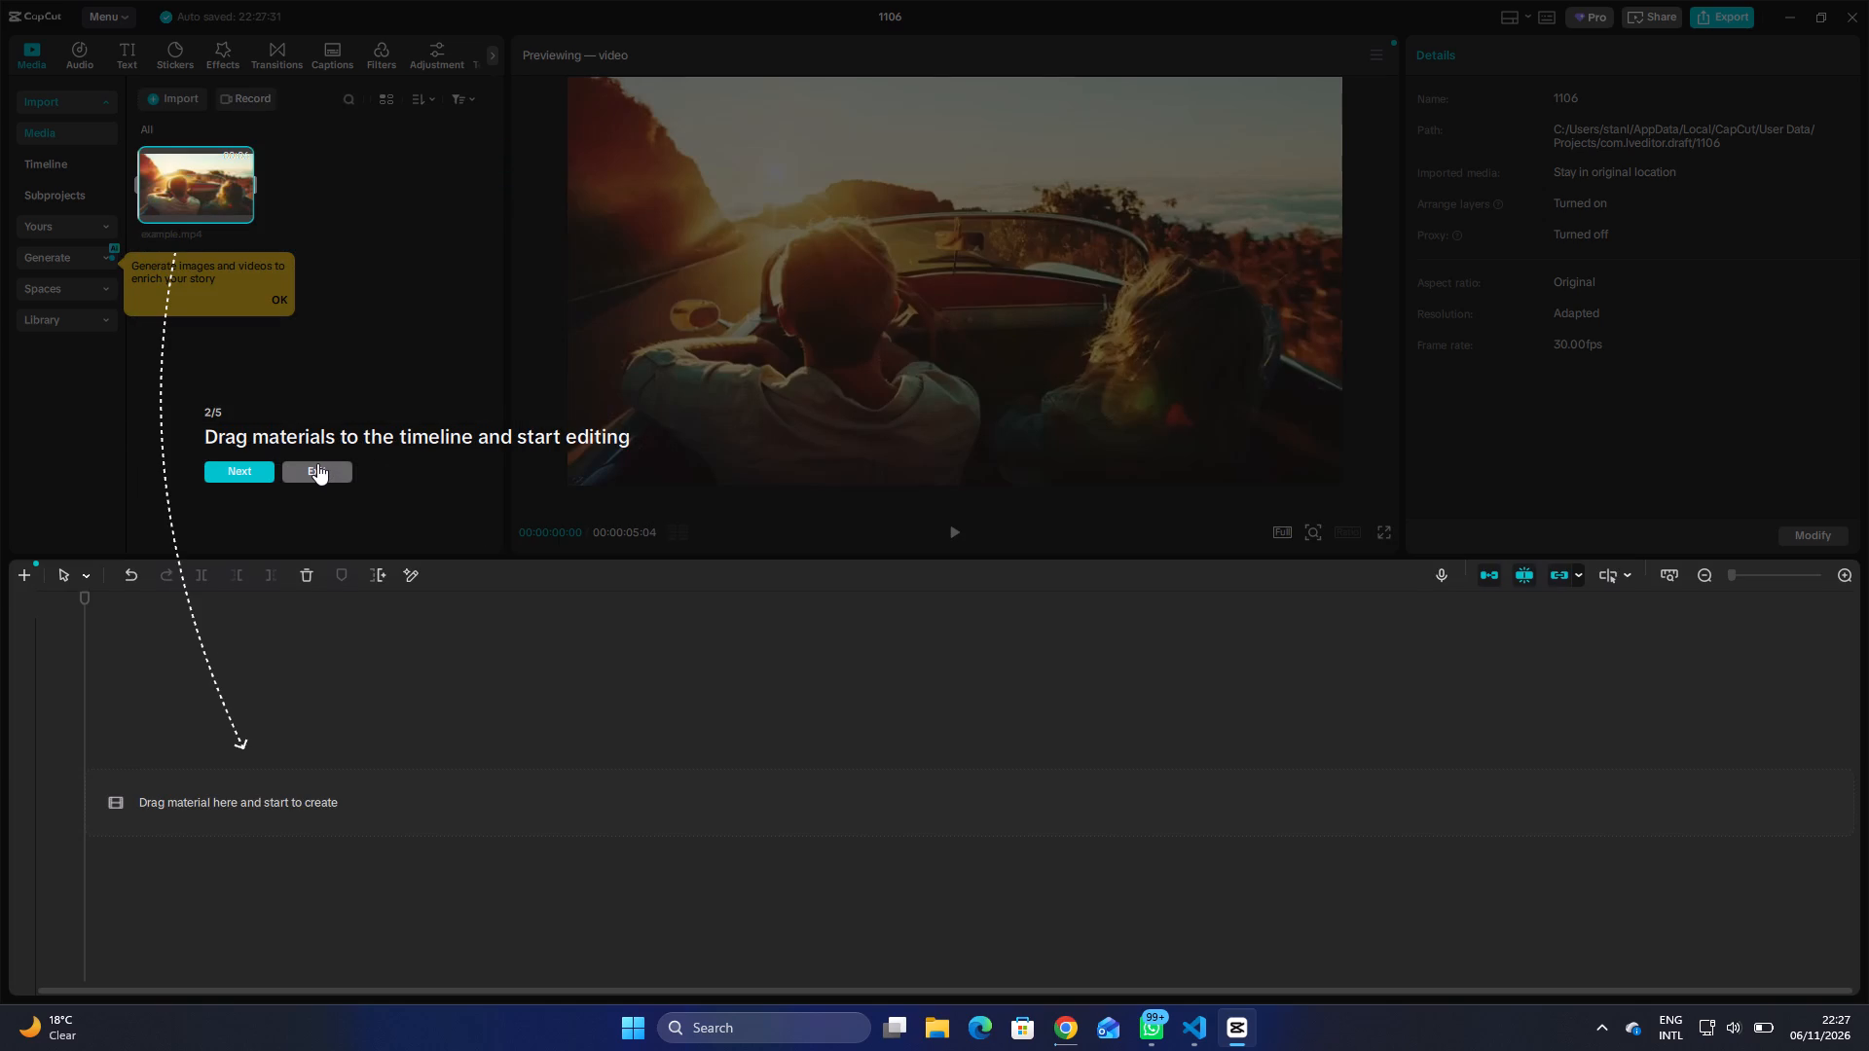
Exit the editing walkthrough and dismiss the tip about generating images and videos.
click(317, 463)
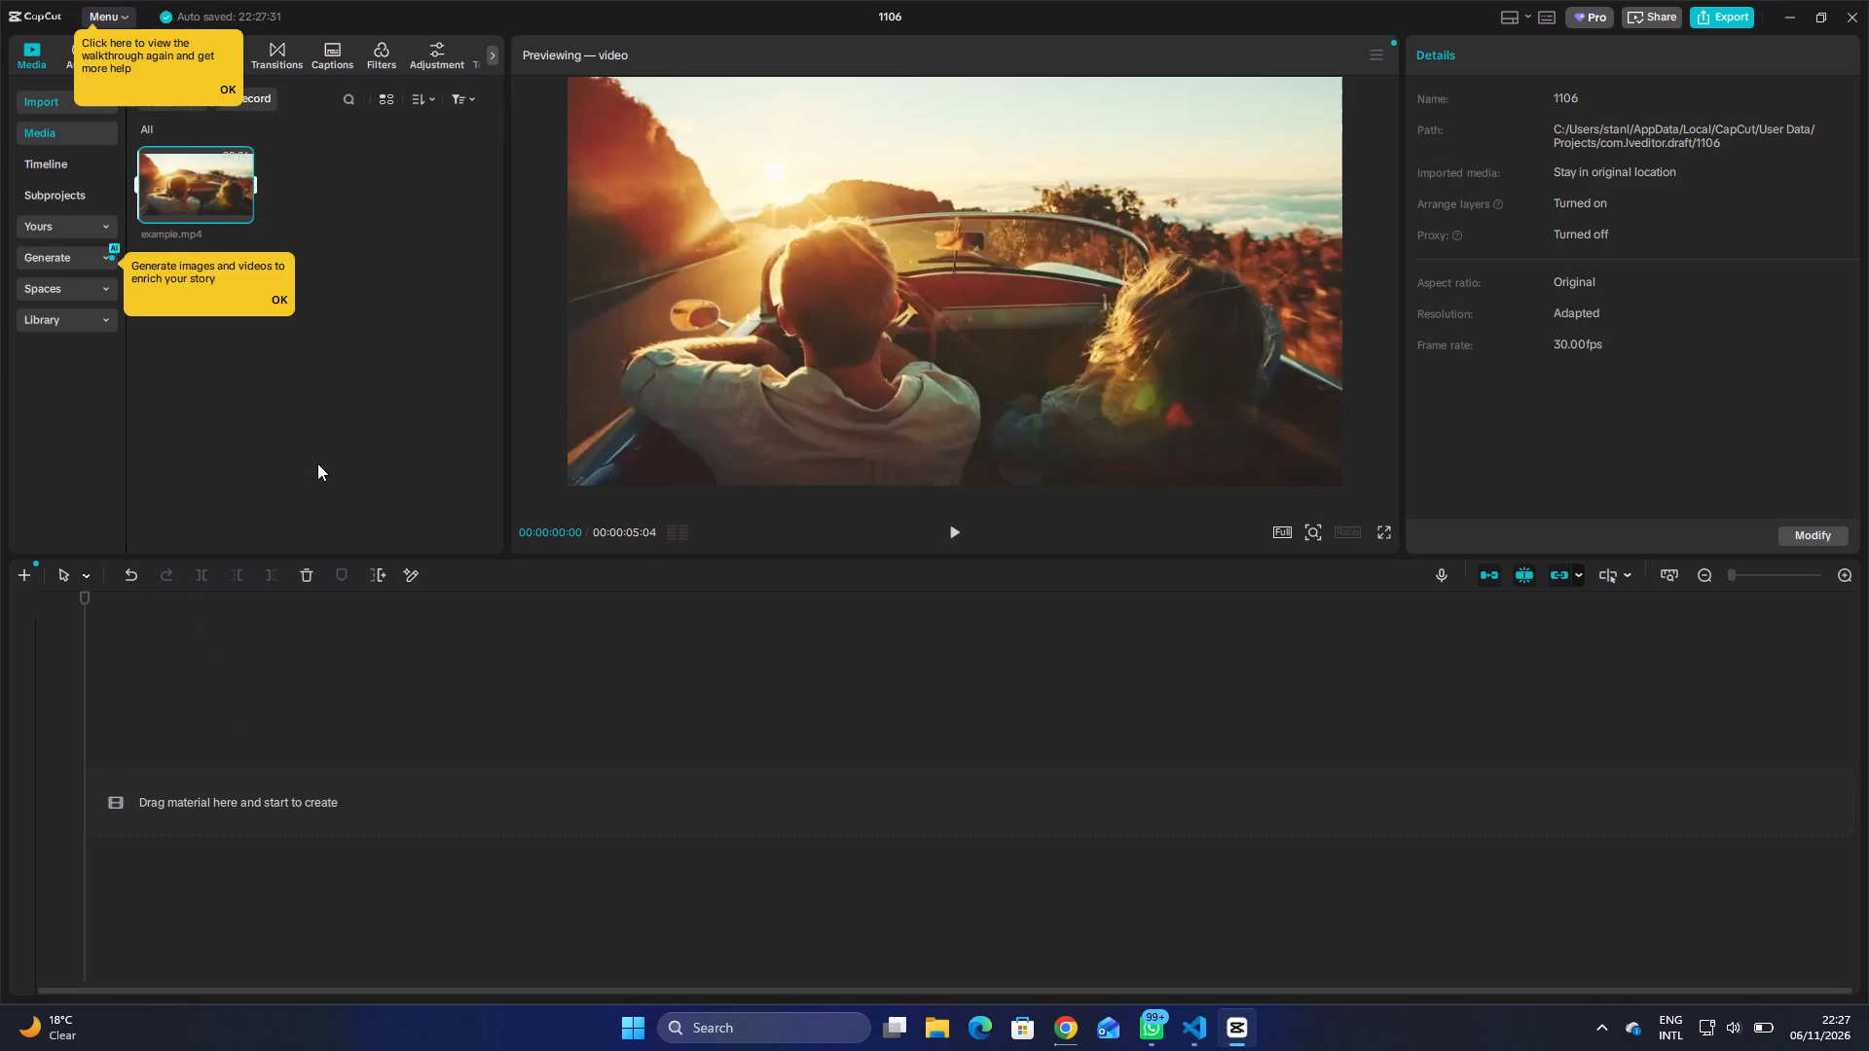
click(276, 293)
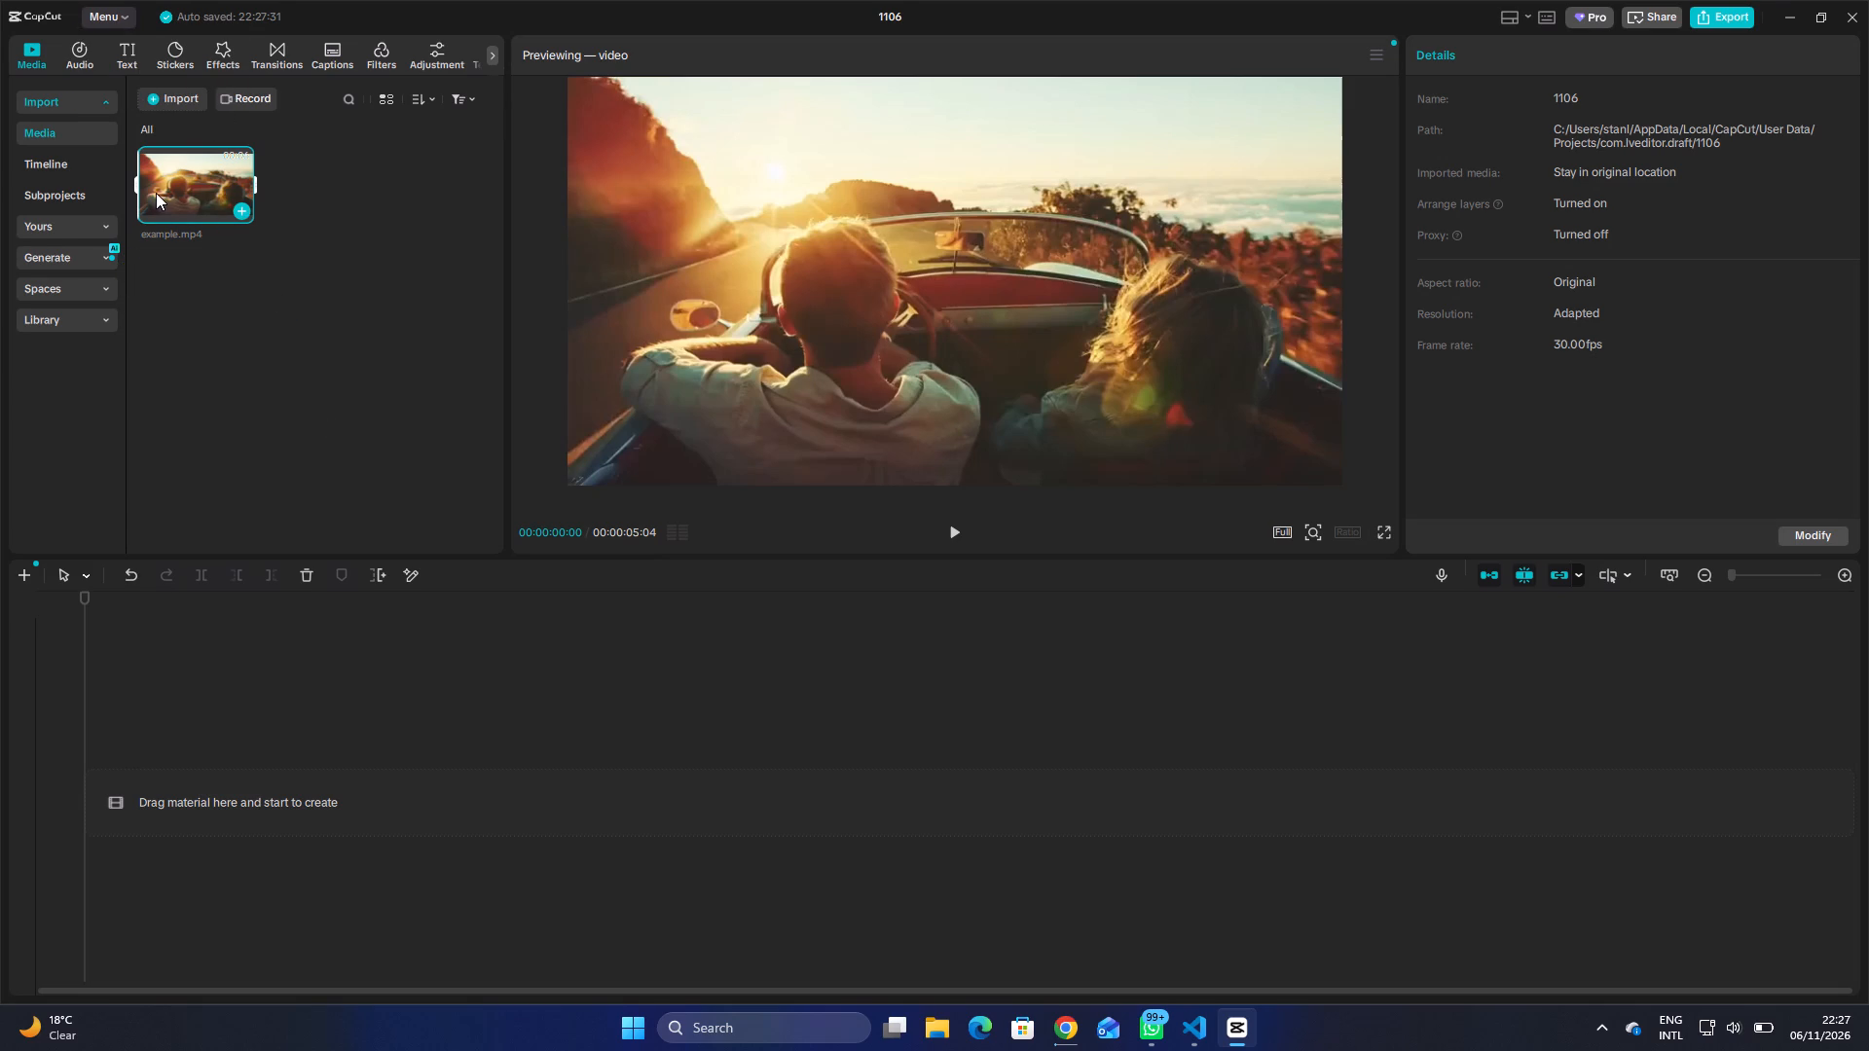
Place example.mp4 at the start of the main timeline track and select the clip.
click(181, 197)
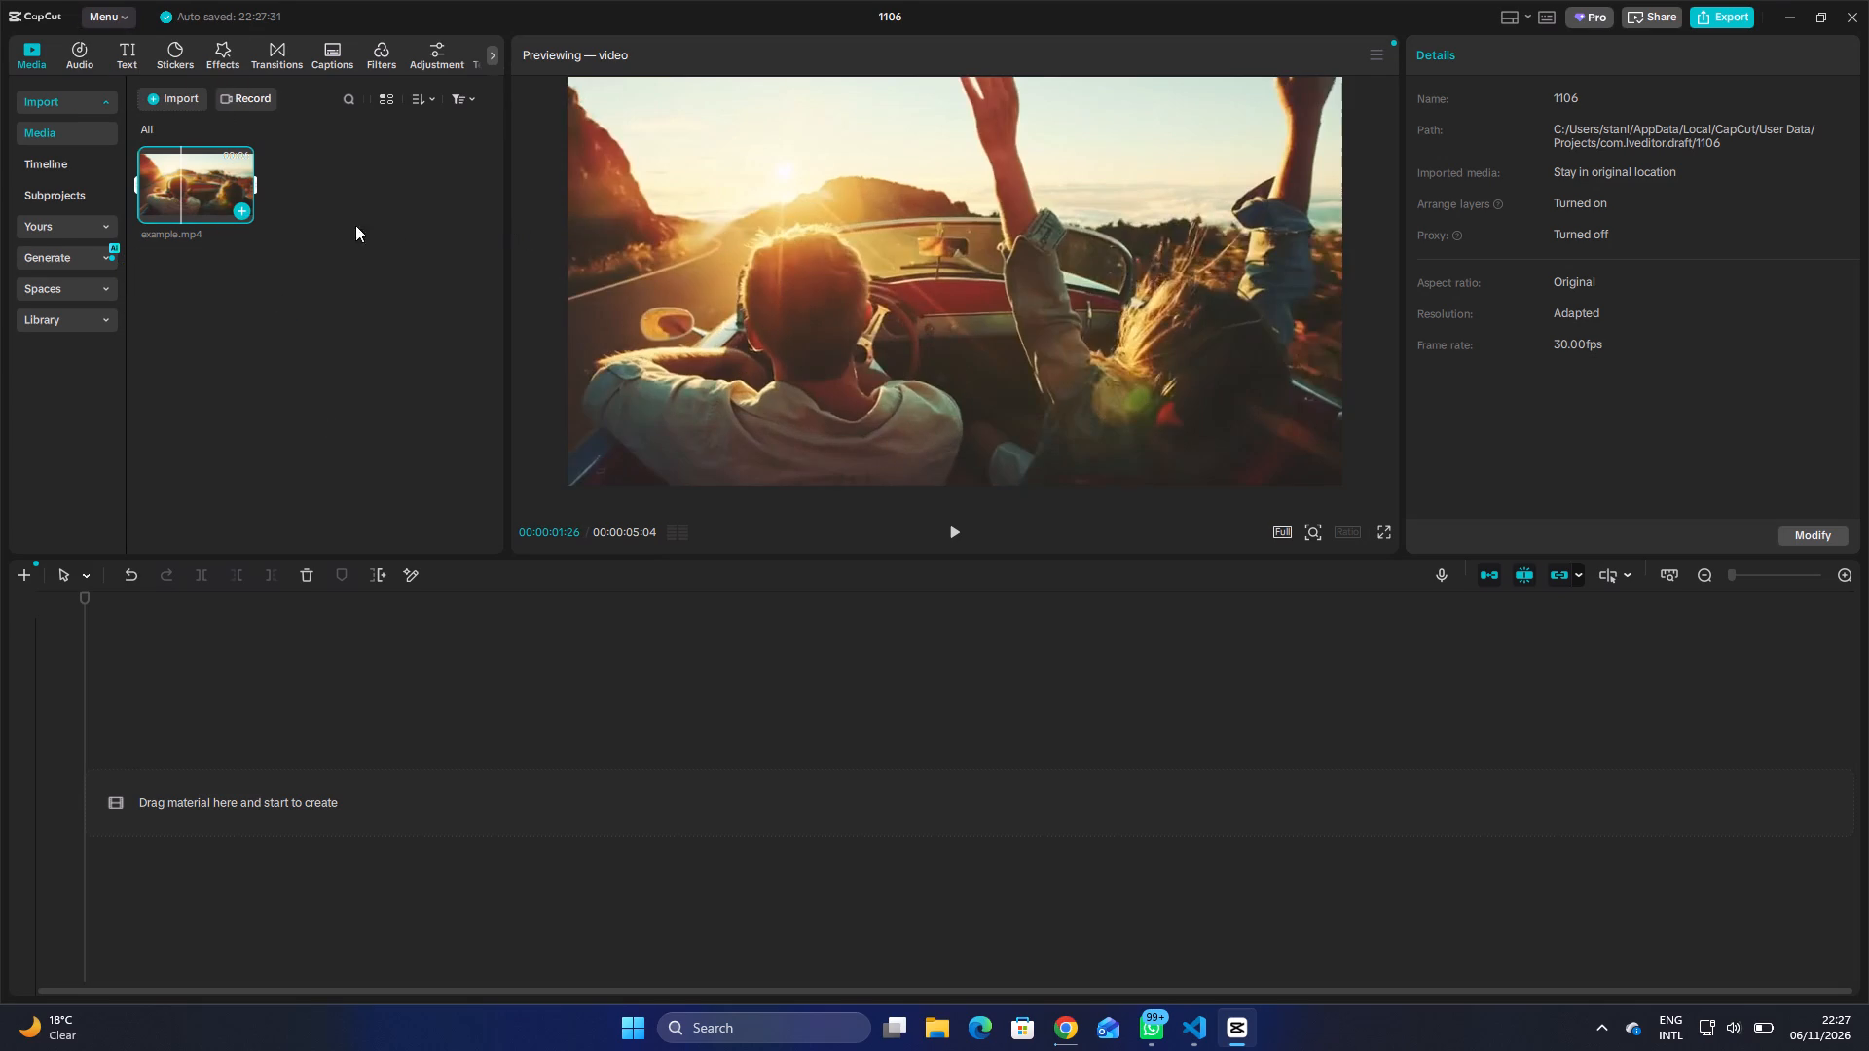
drag(201, 188, 275, 698)
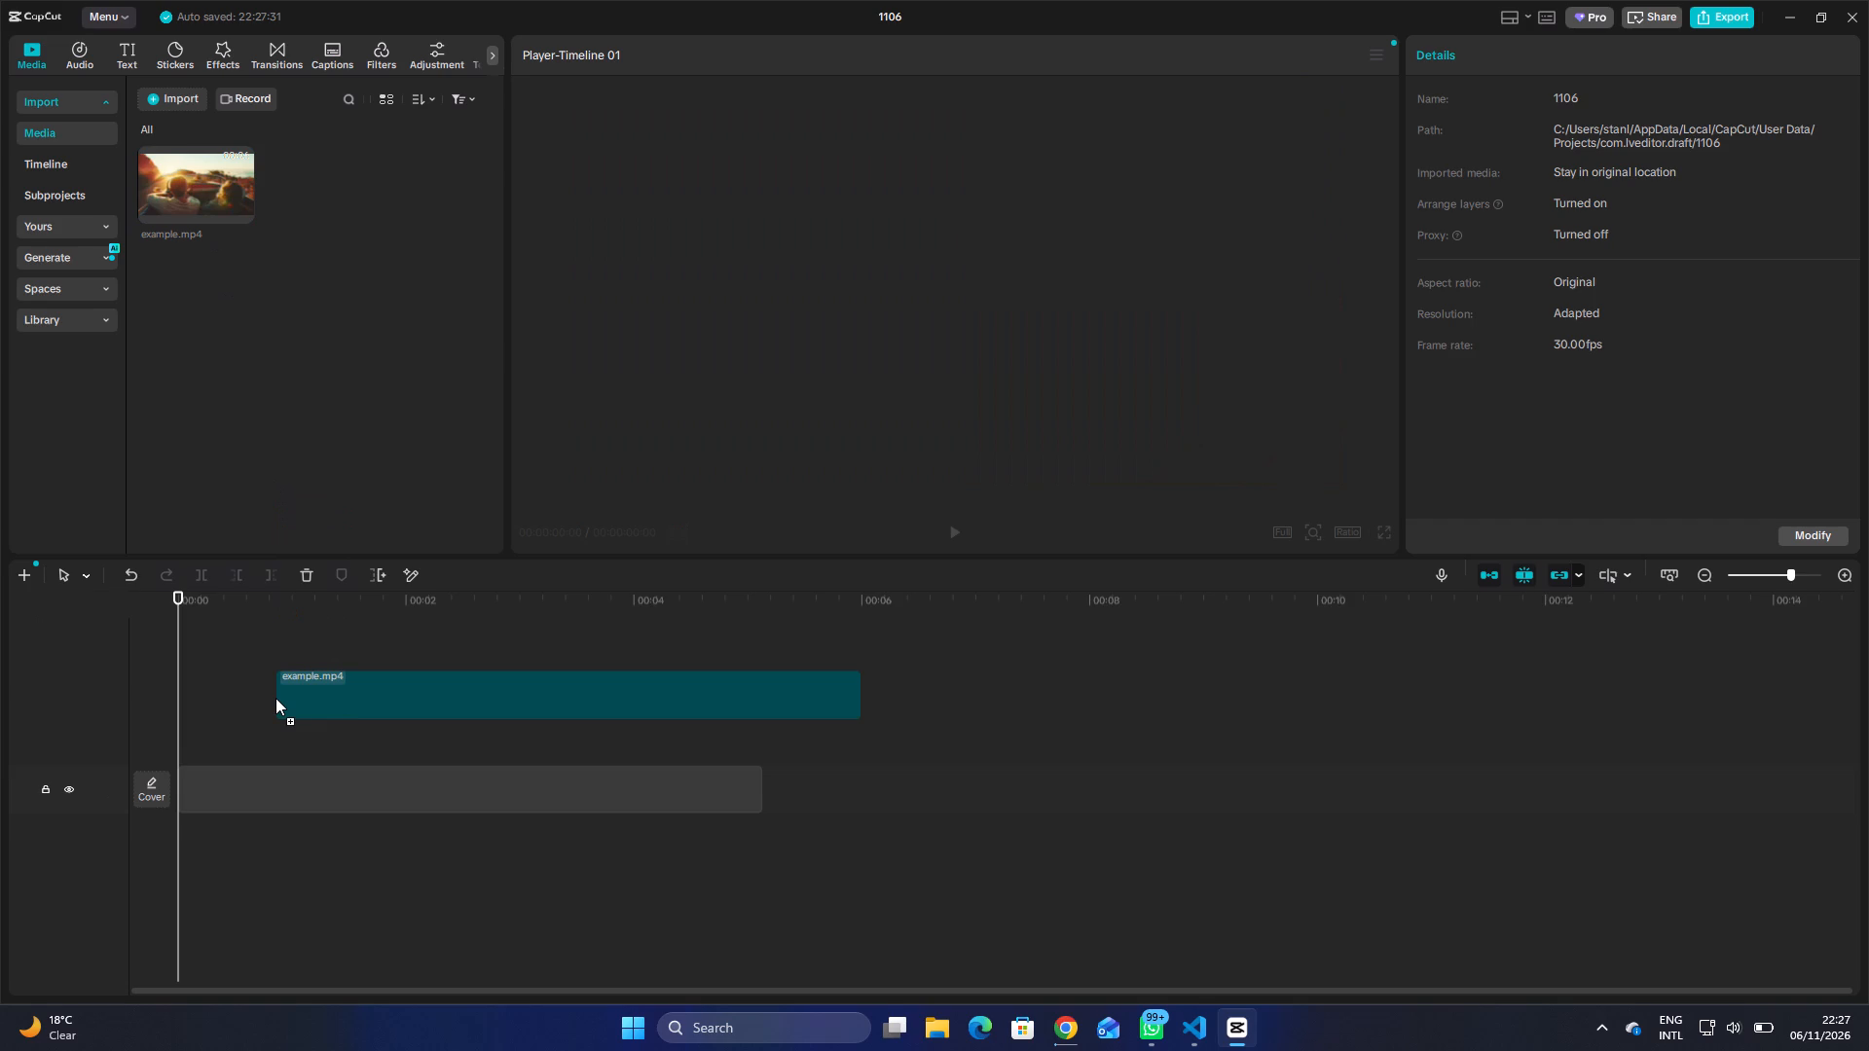
drag(351, 825, 339, 728)
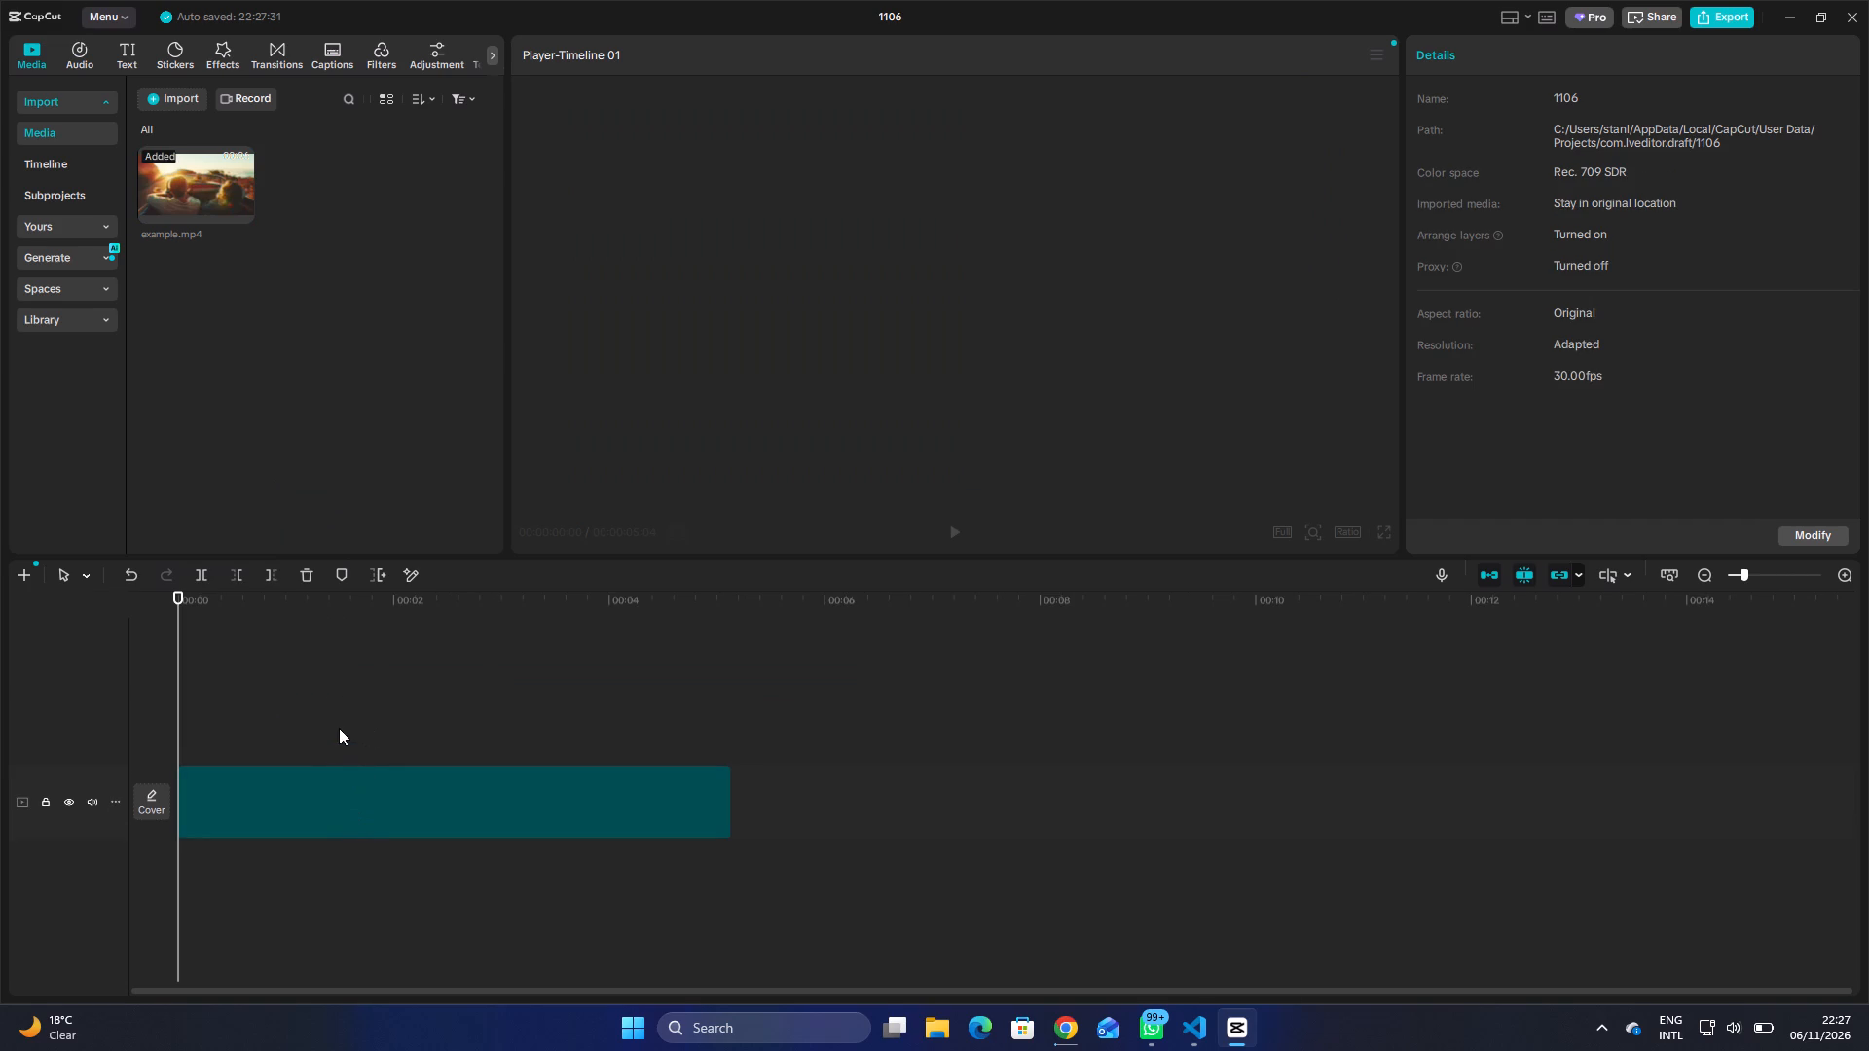
drag(290, 822, 246, 816)
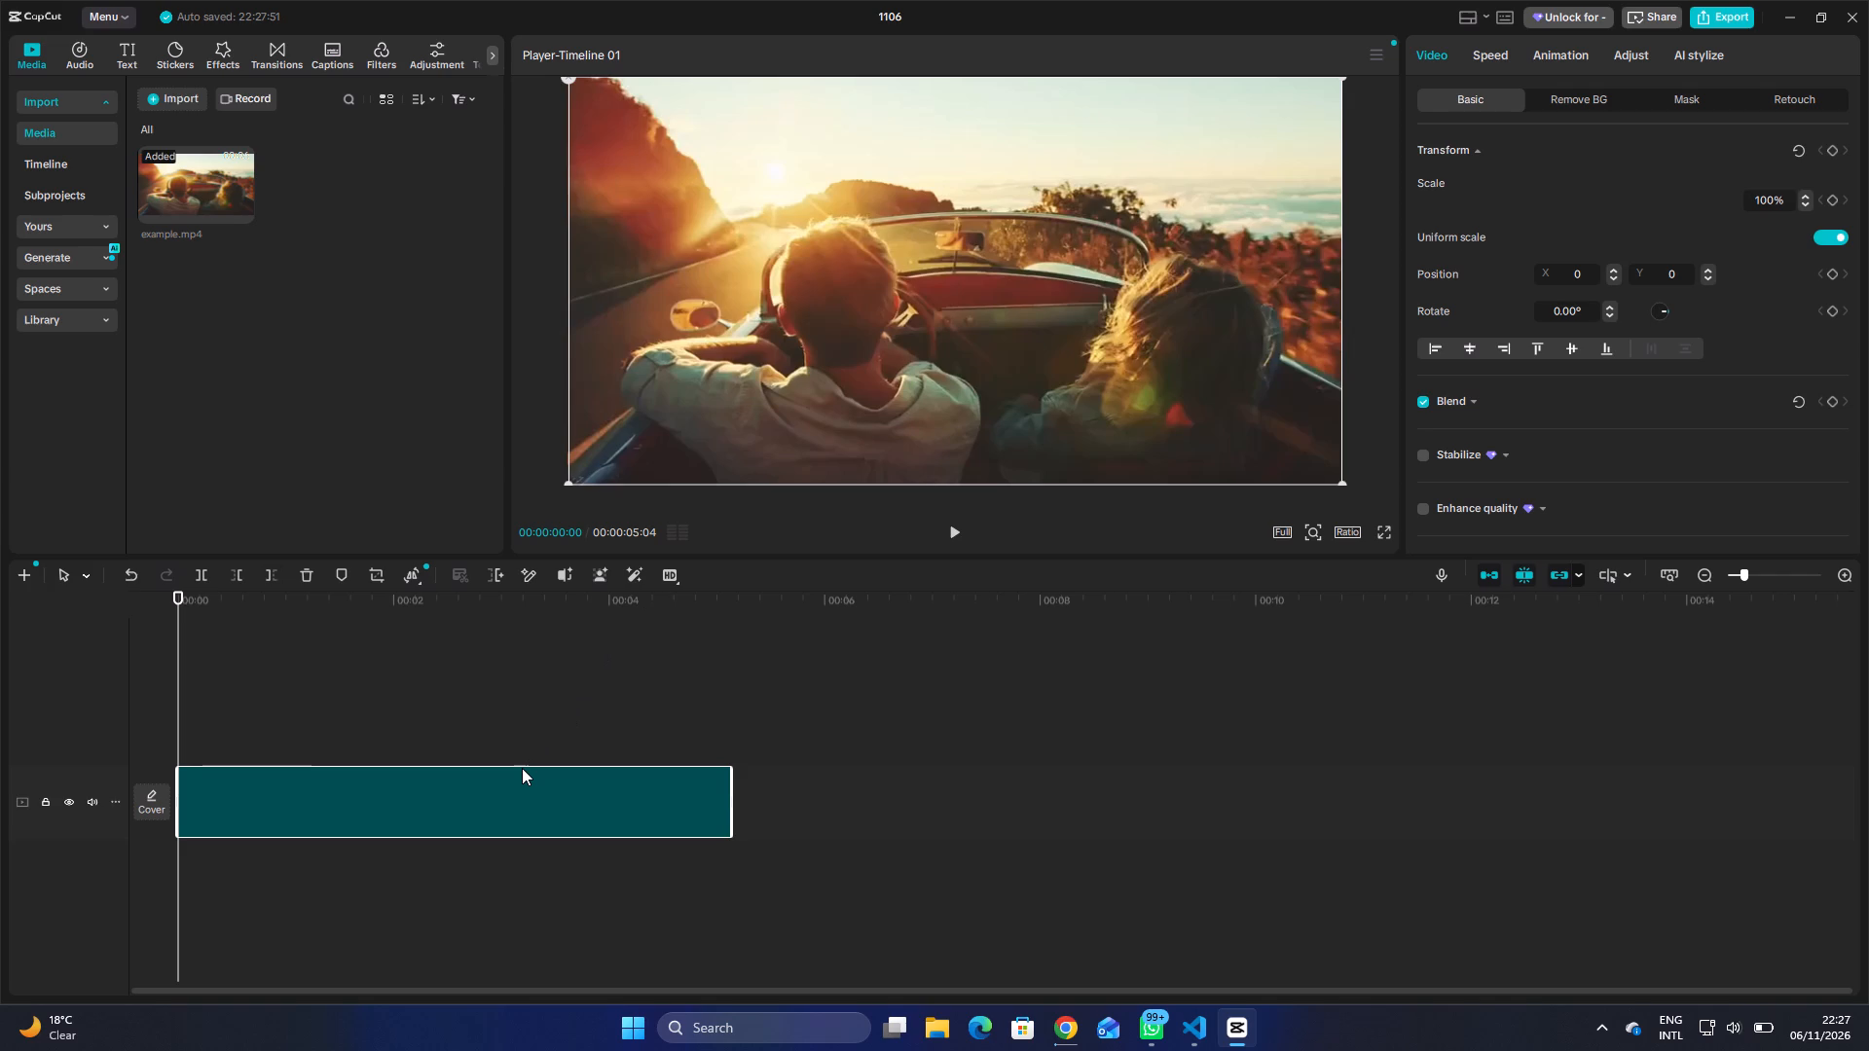
Play the example.mp4 clip through to its end.
key(space)
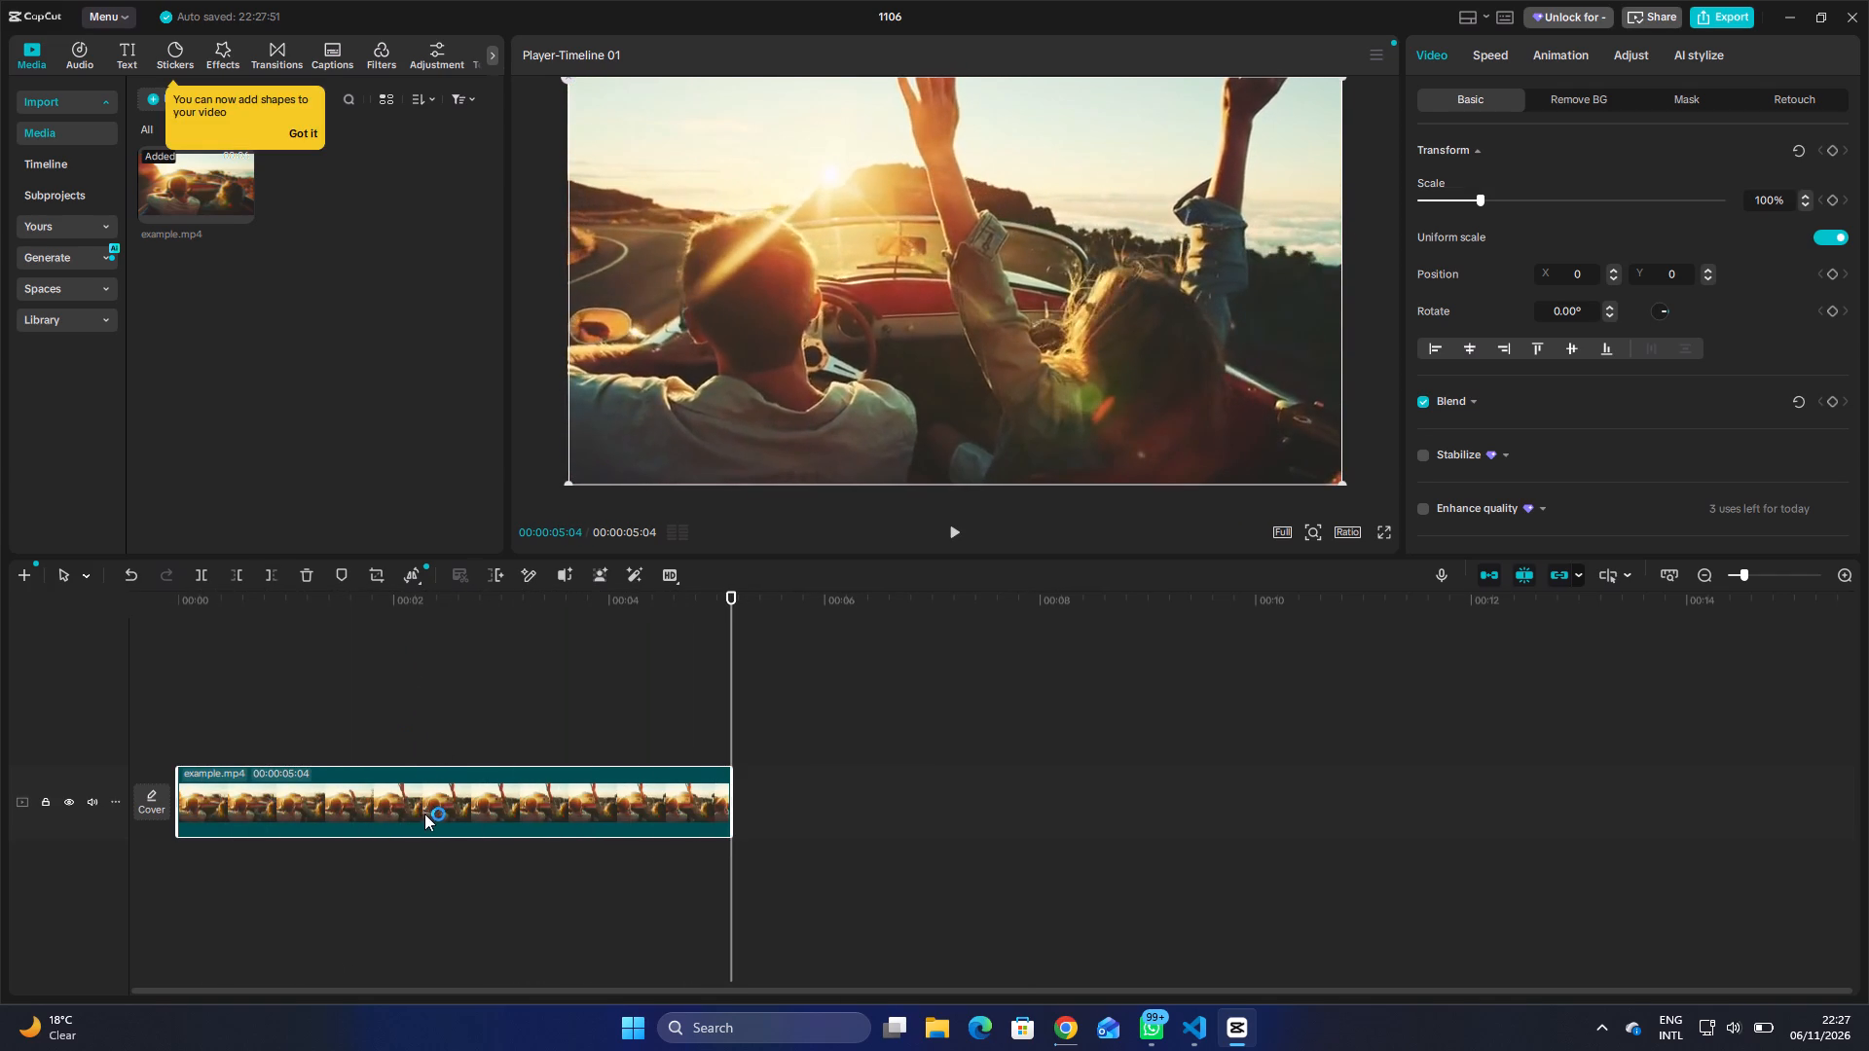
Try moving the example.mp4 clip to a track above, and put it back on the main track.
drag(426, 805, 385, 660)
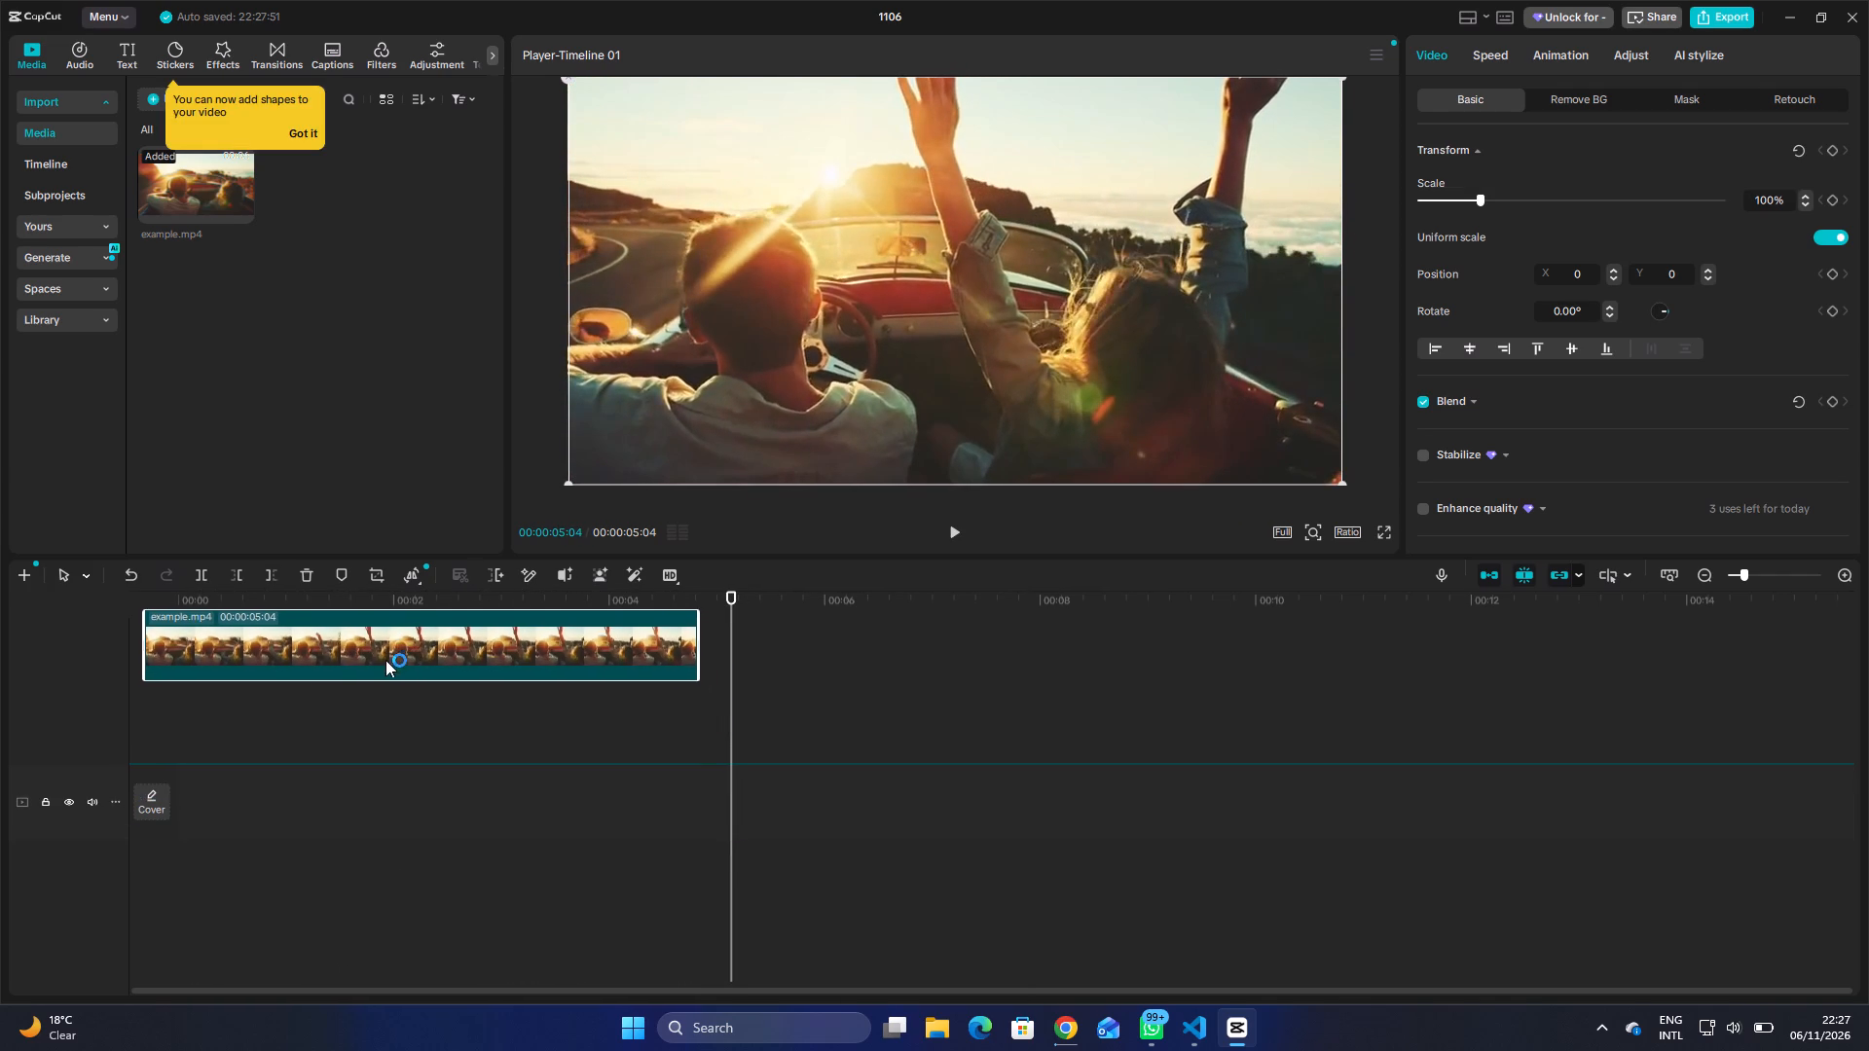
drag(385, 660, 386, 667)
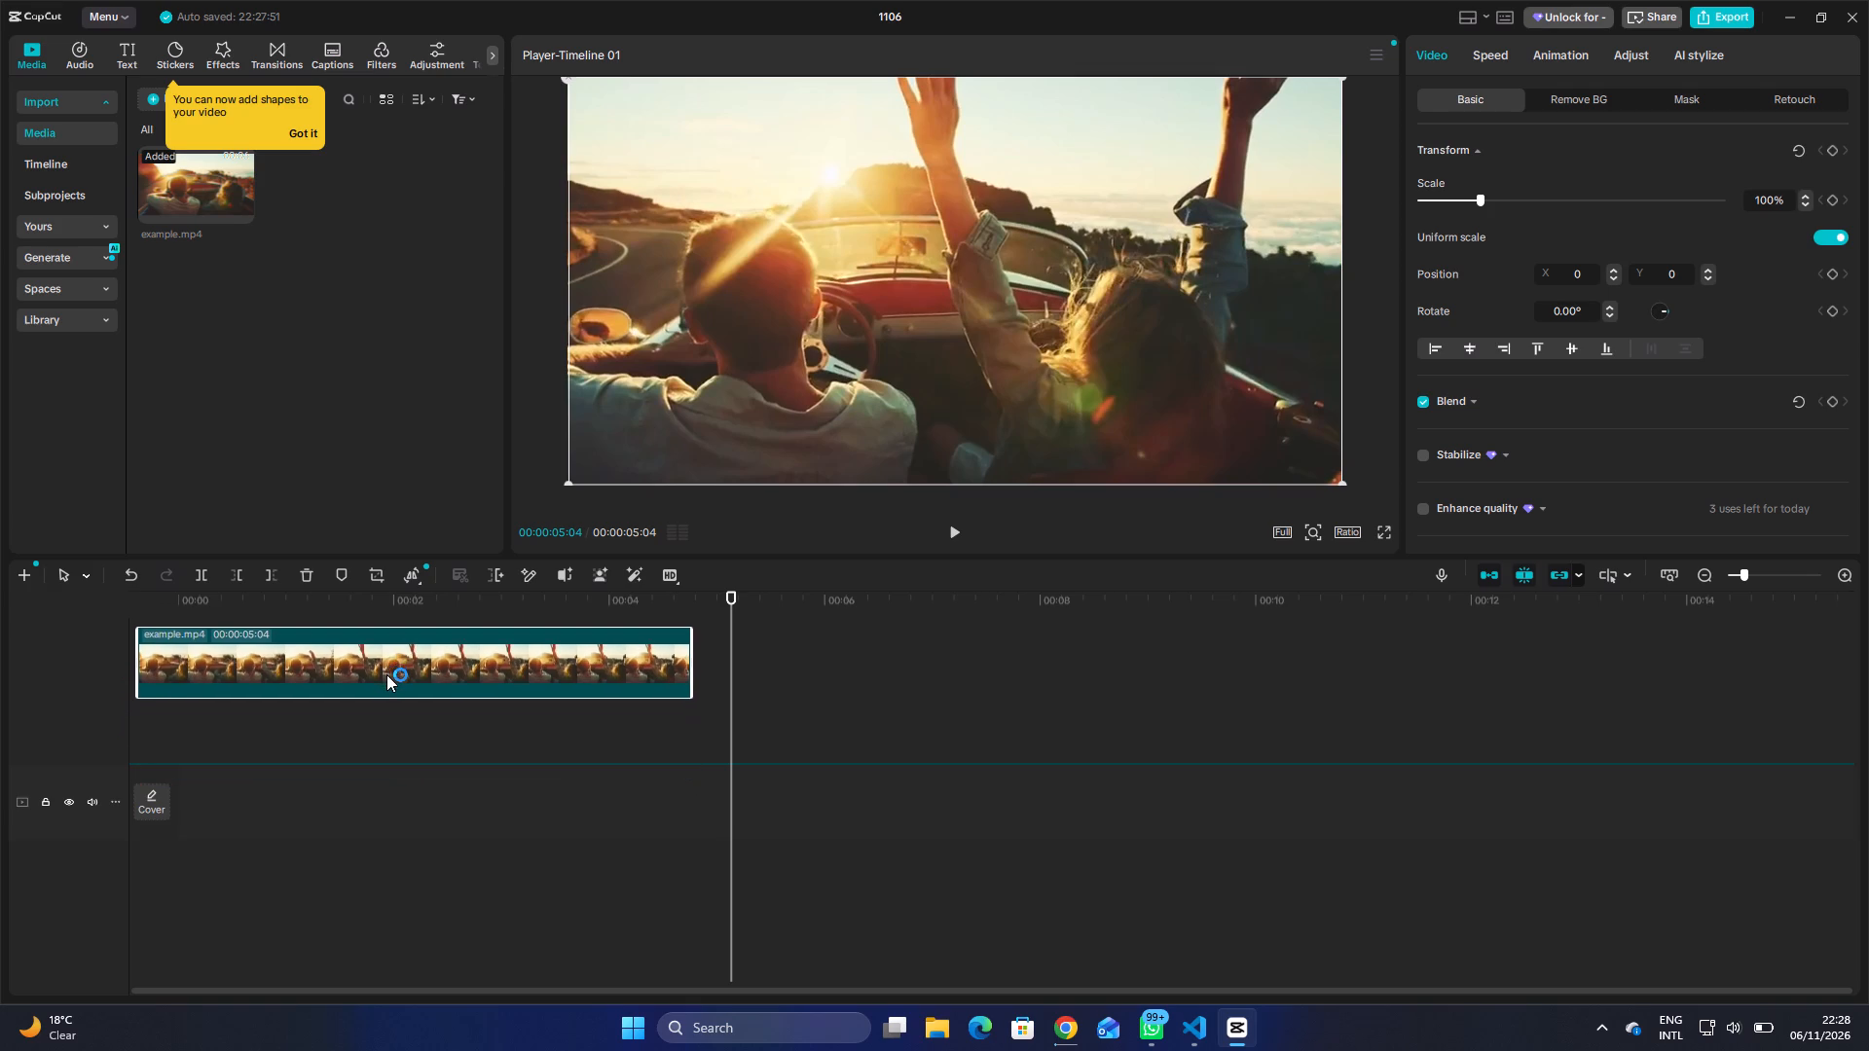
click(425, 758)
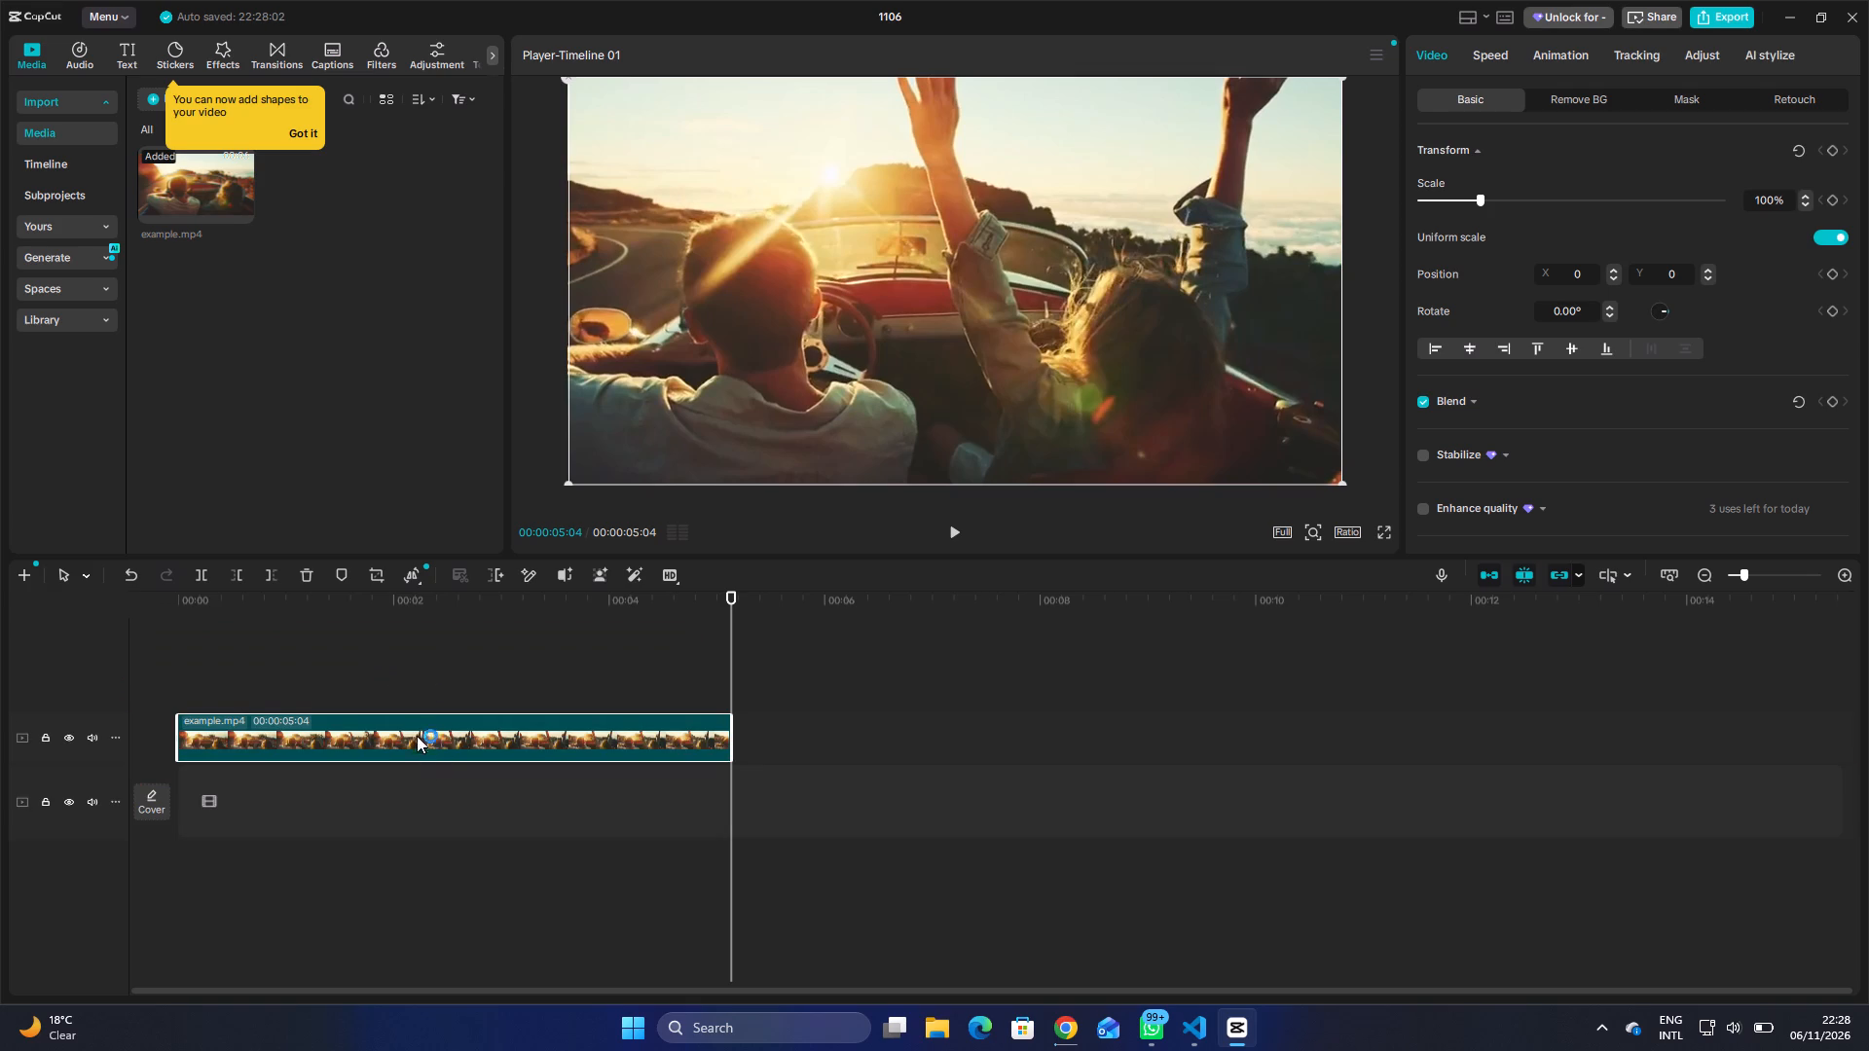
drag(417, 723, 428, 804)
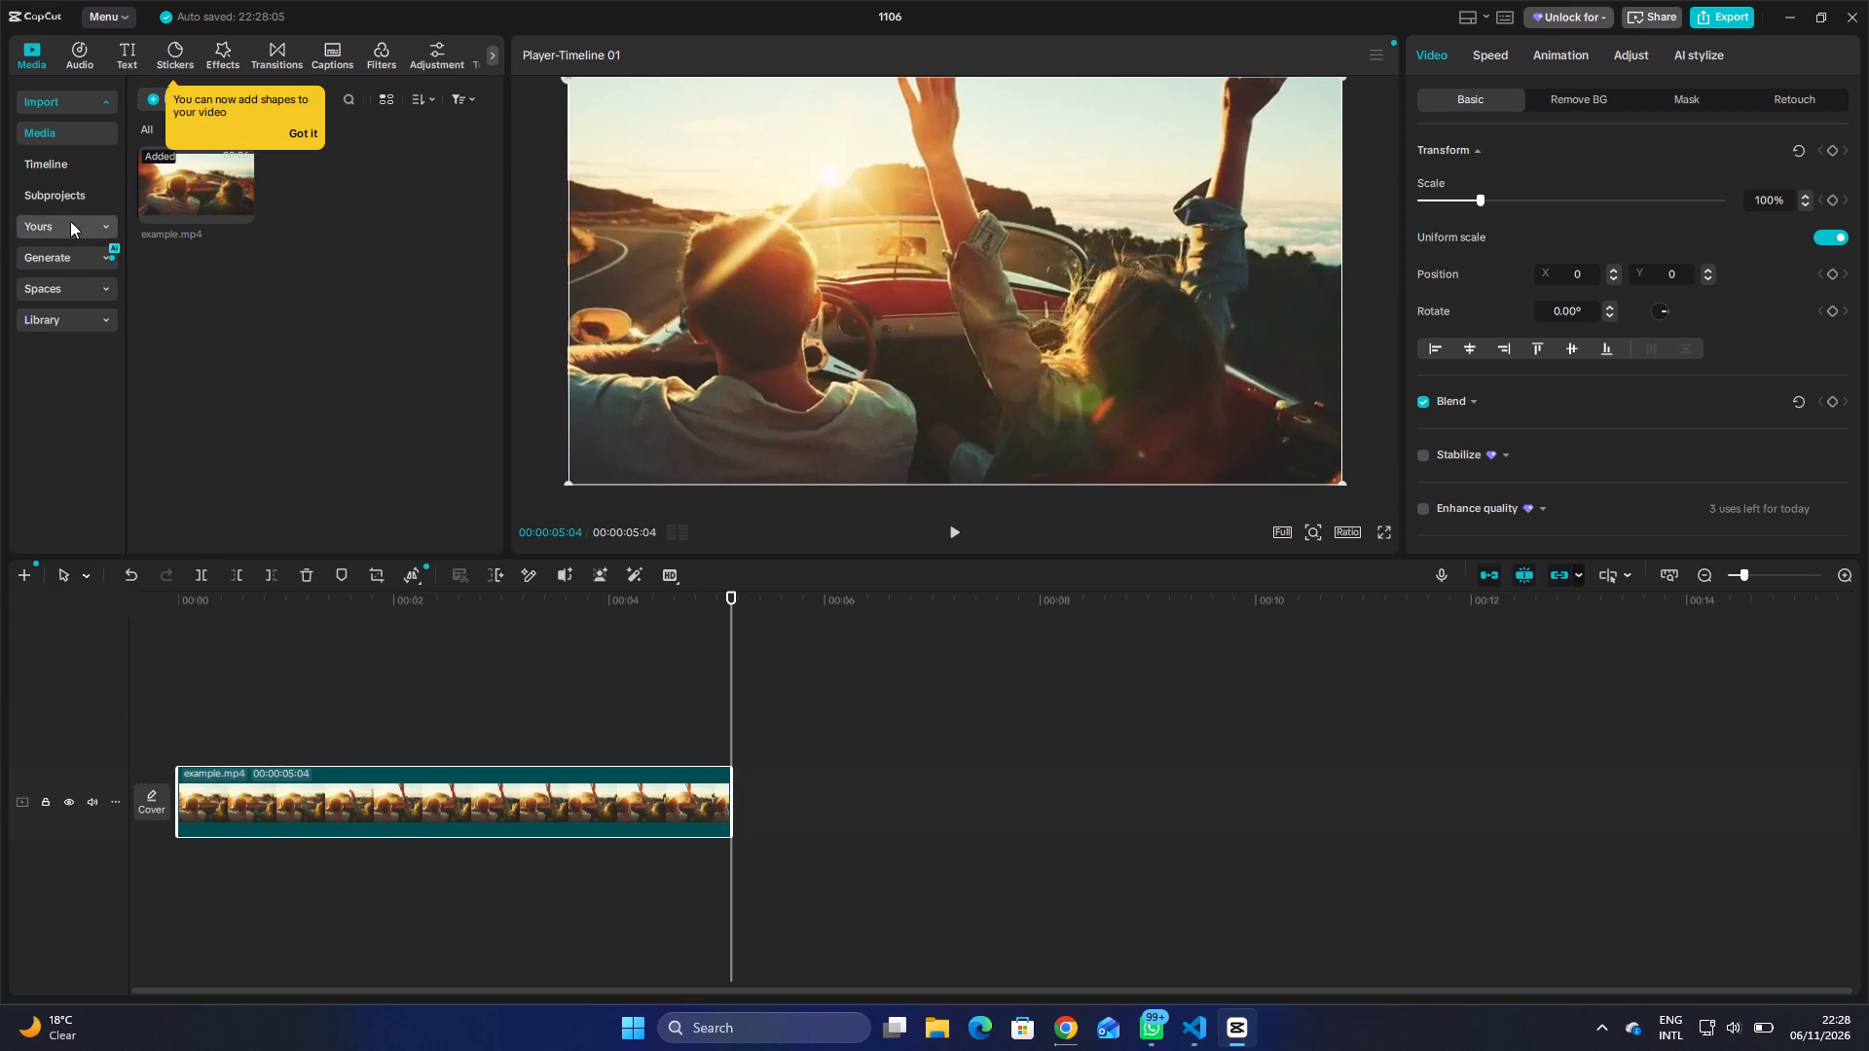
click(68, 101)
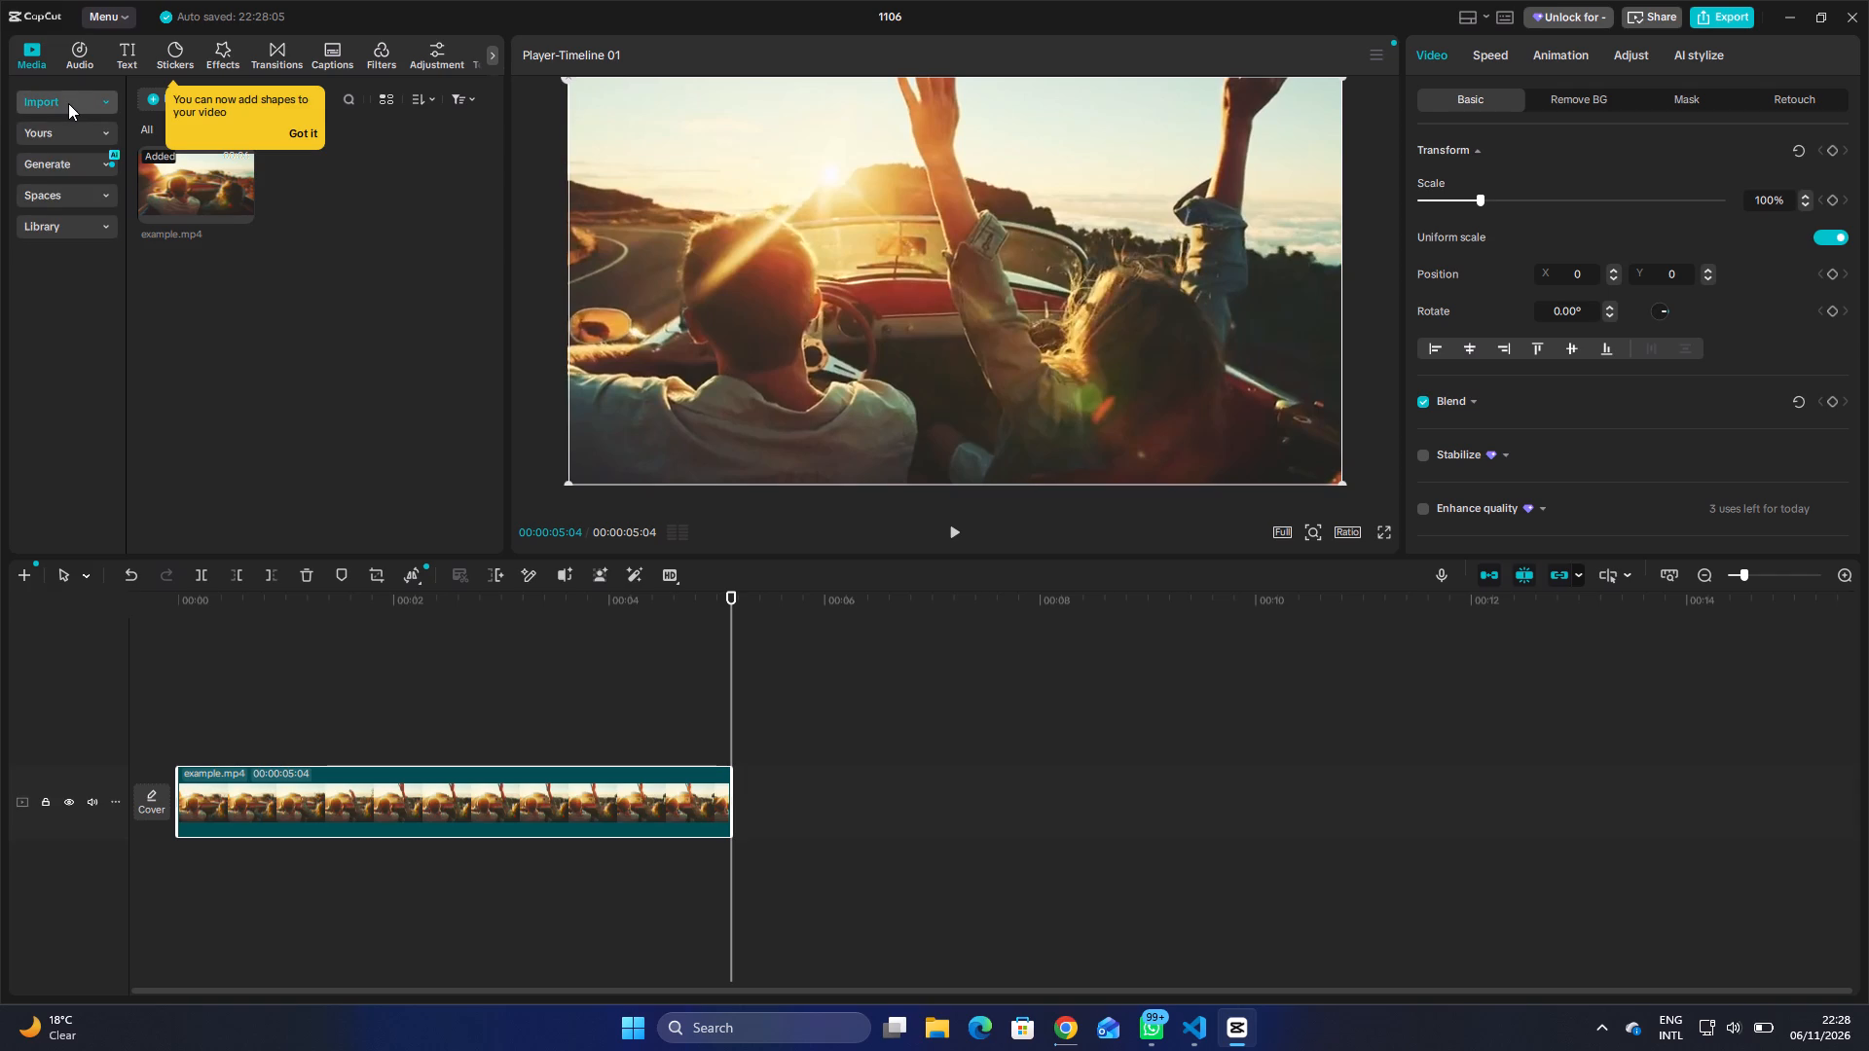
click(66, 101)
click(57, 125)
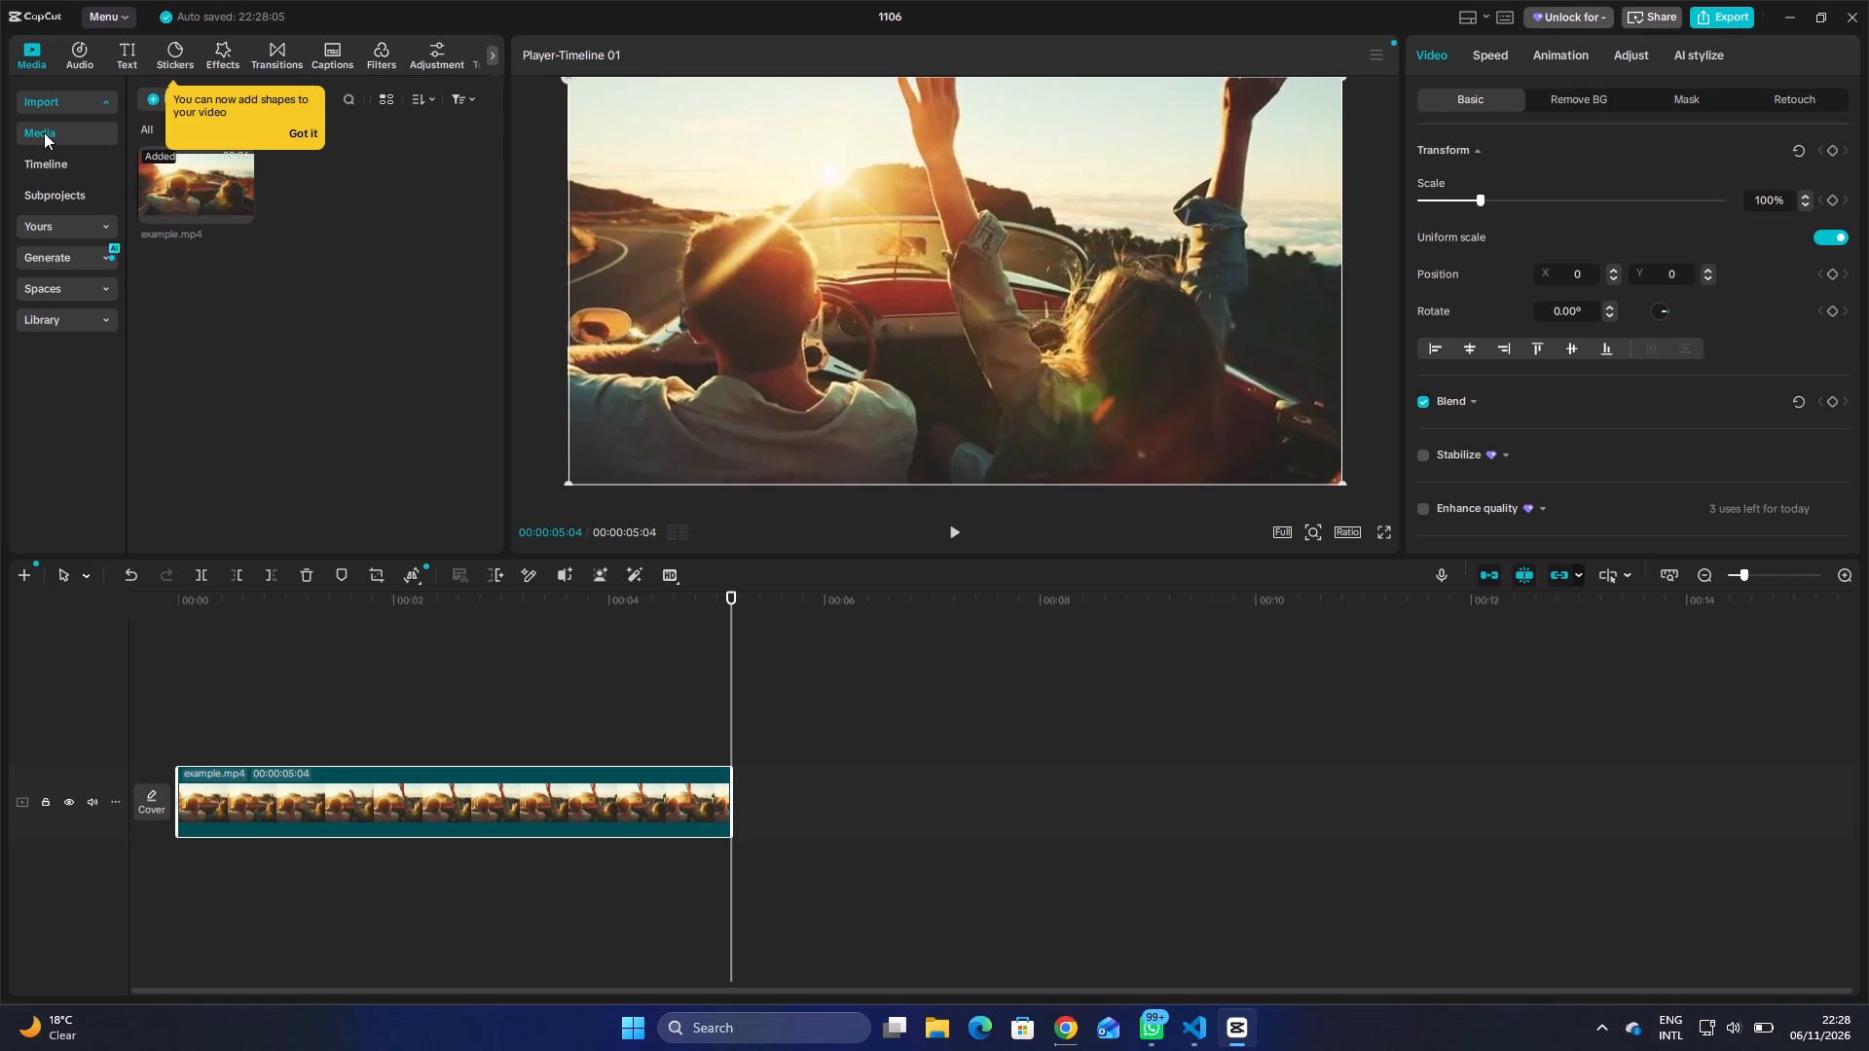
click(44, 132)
Dismiss the tip about adding shapes to the video.
click(298, 138)
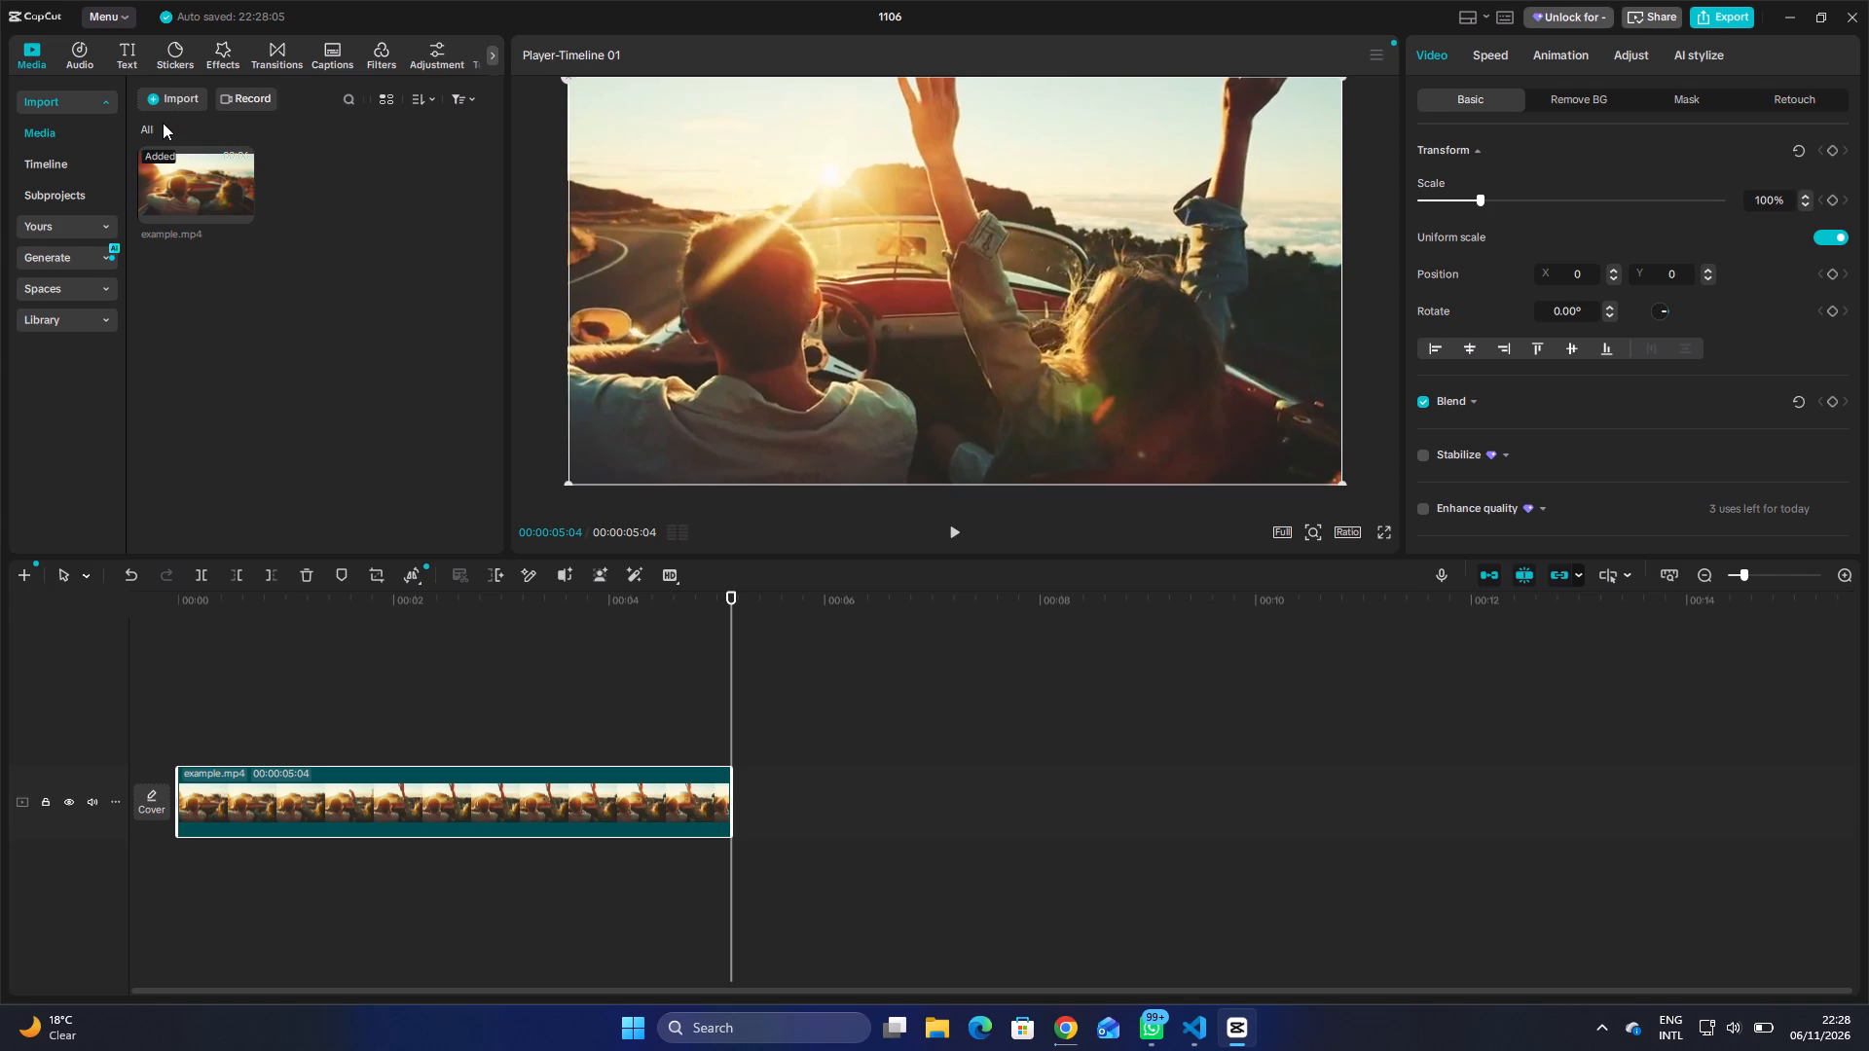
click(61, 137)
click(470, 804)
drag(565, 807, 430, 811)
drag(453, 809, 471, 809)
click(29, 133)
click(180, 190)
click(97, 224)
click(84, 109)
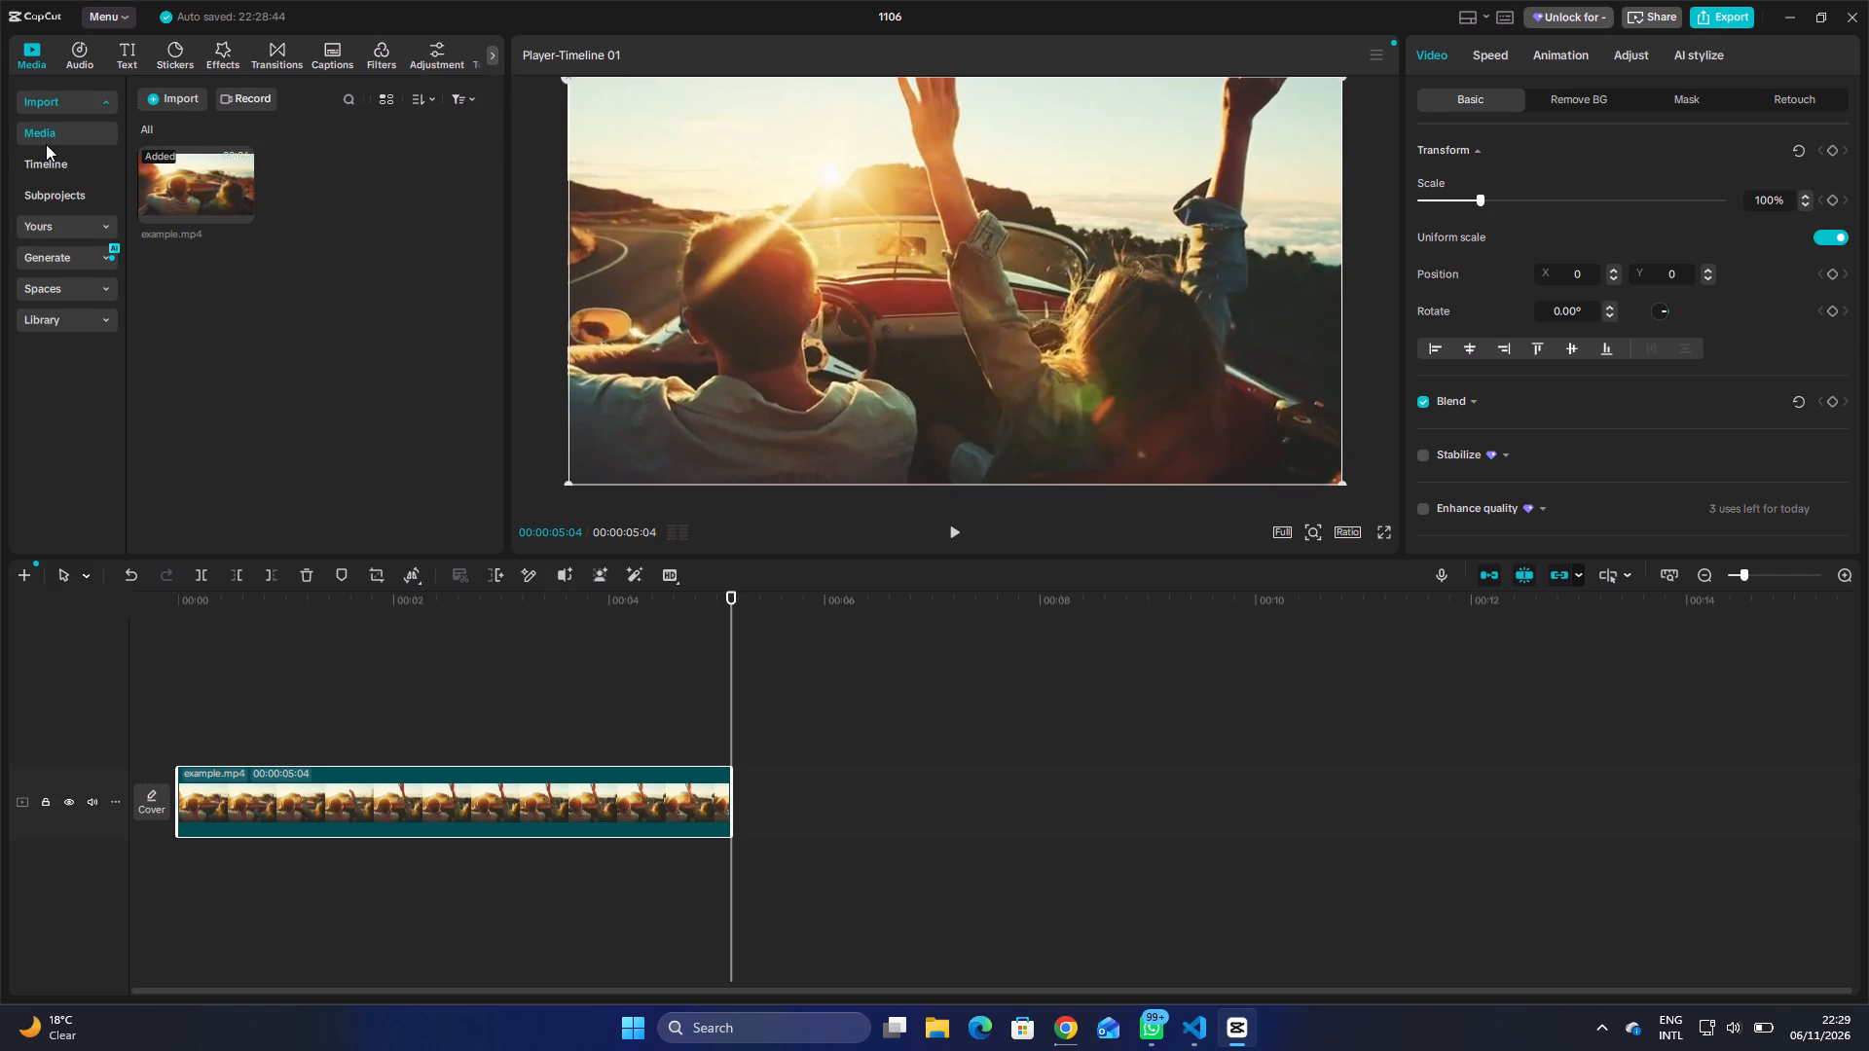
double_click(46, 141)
Import the burgundy silicone case and ASMR Unboxing iPhone 18 Pro Max videos from the device's Downloads folder.
click(188, 99)
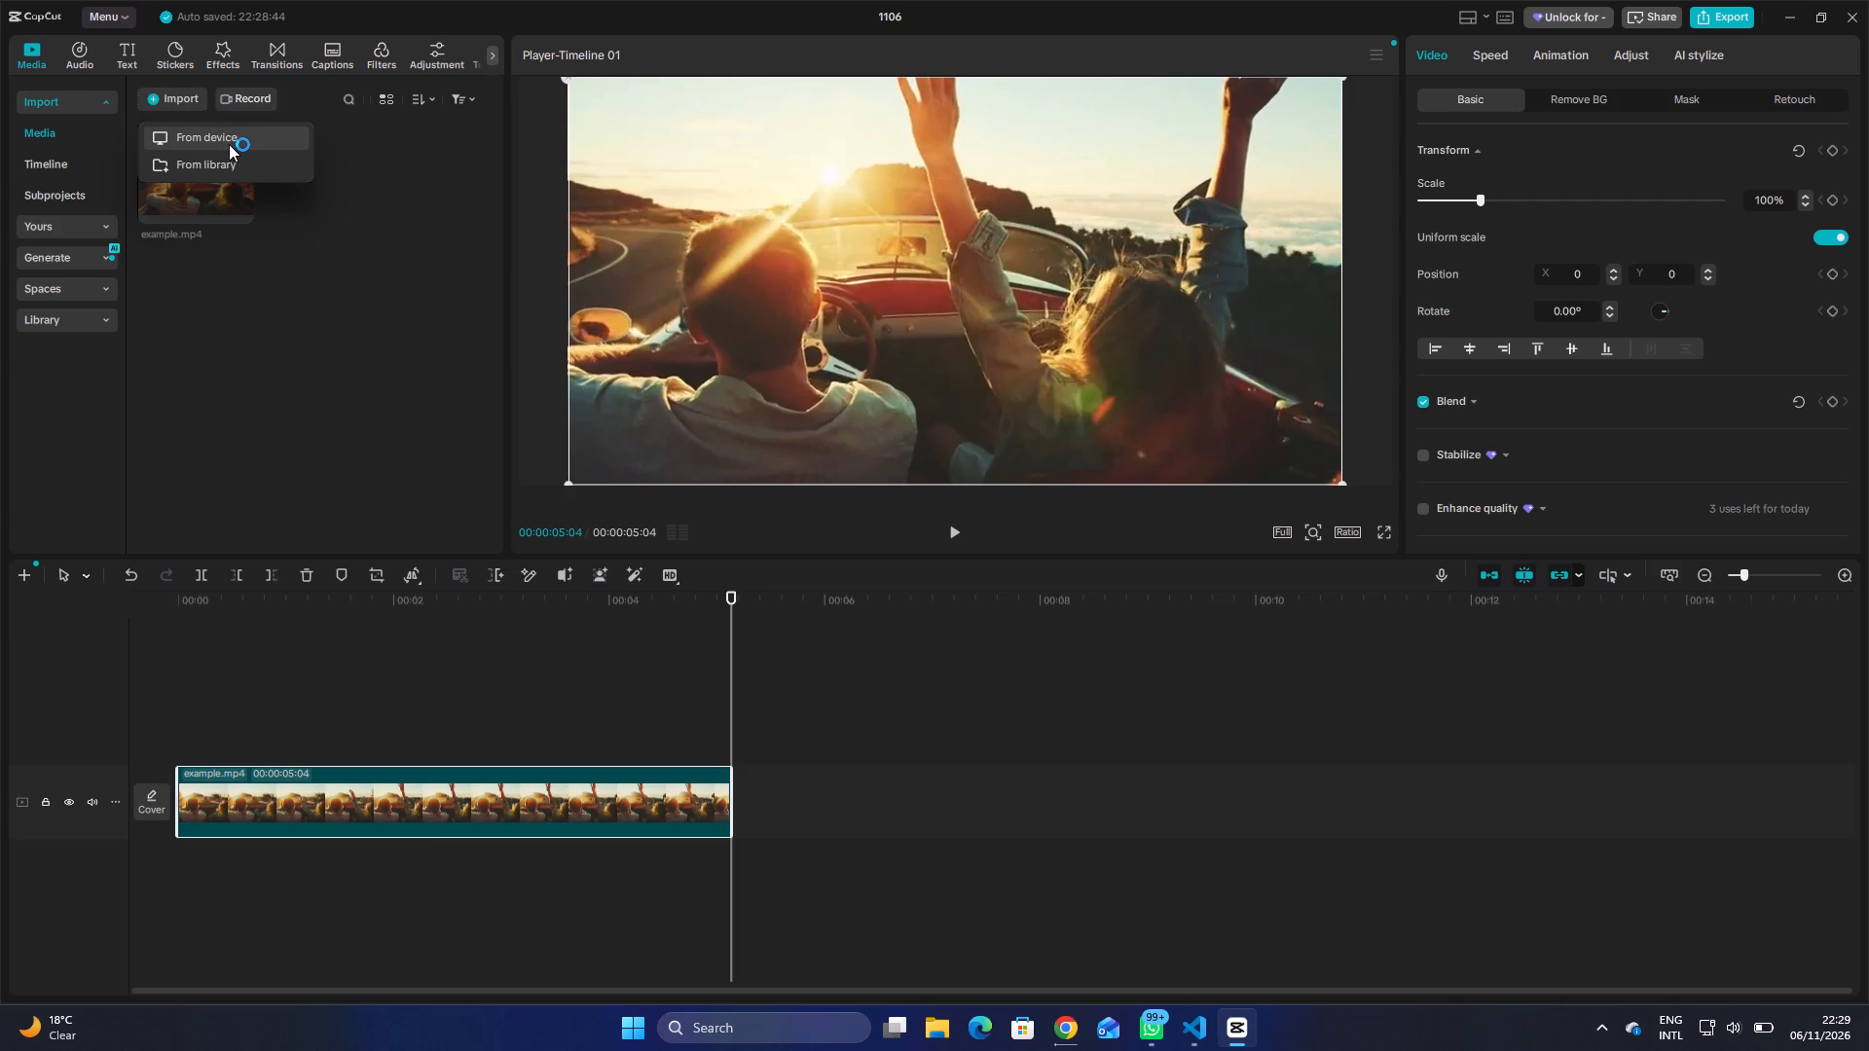
click(230, 138)
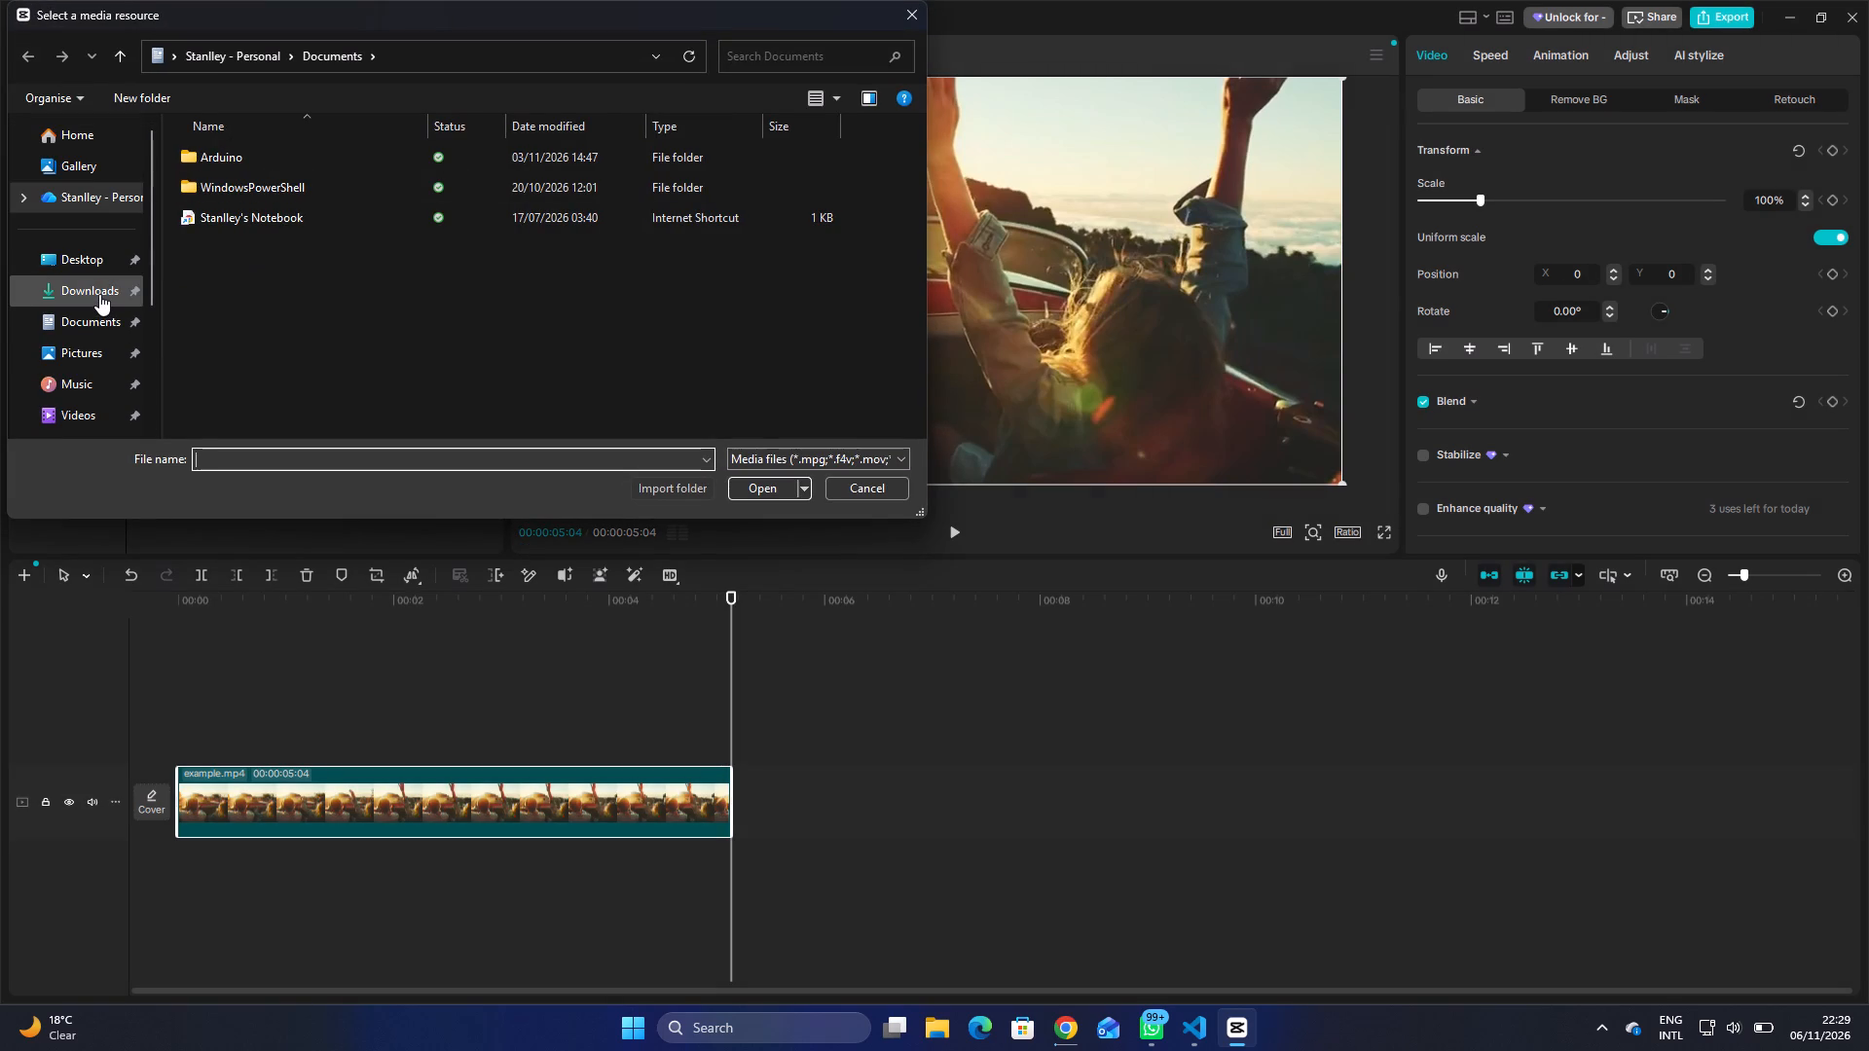
click(99, 294)
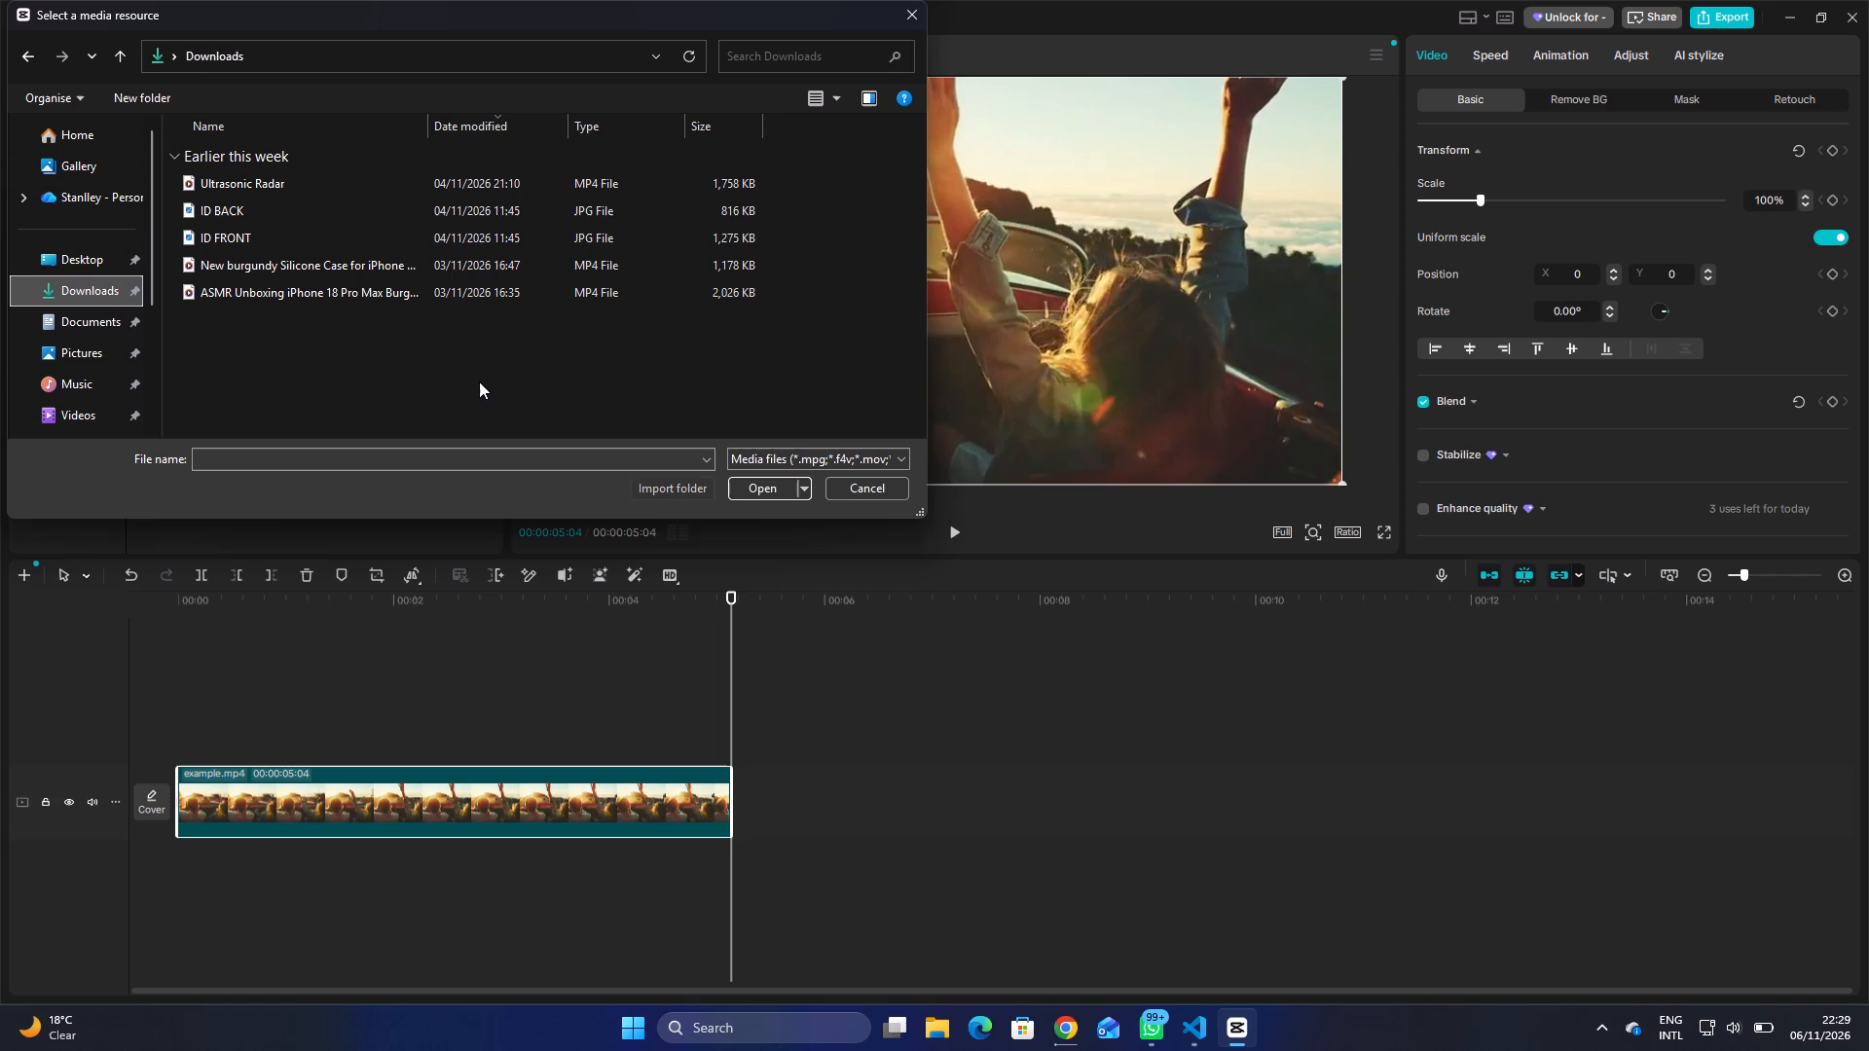
drag(476, 371, 494, 268)
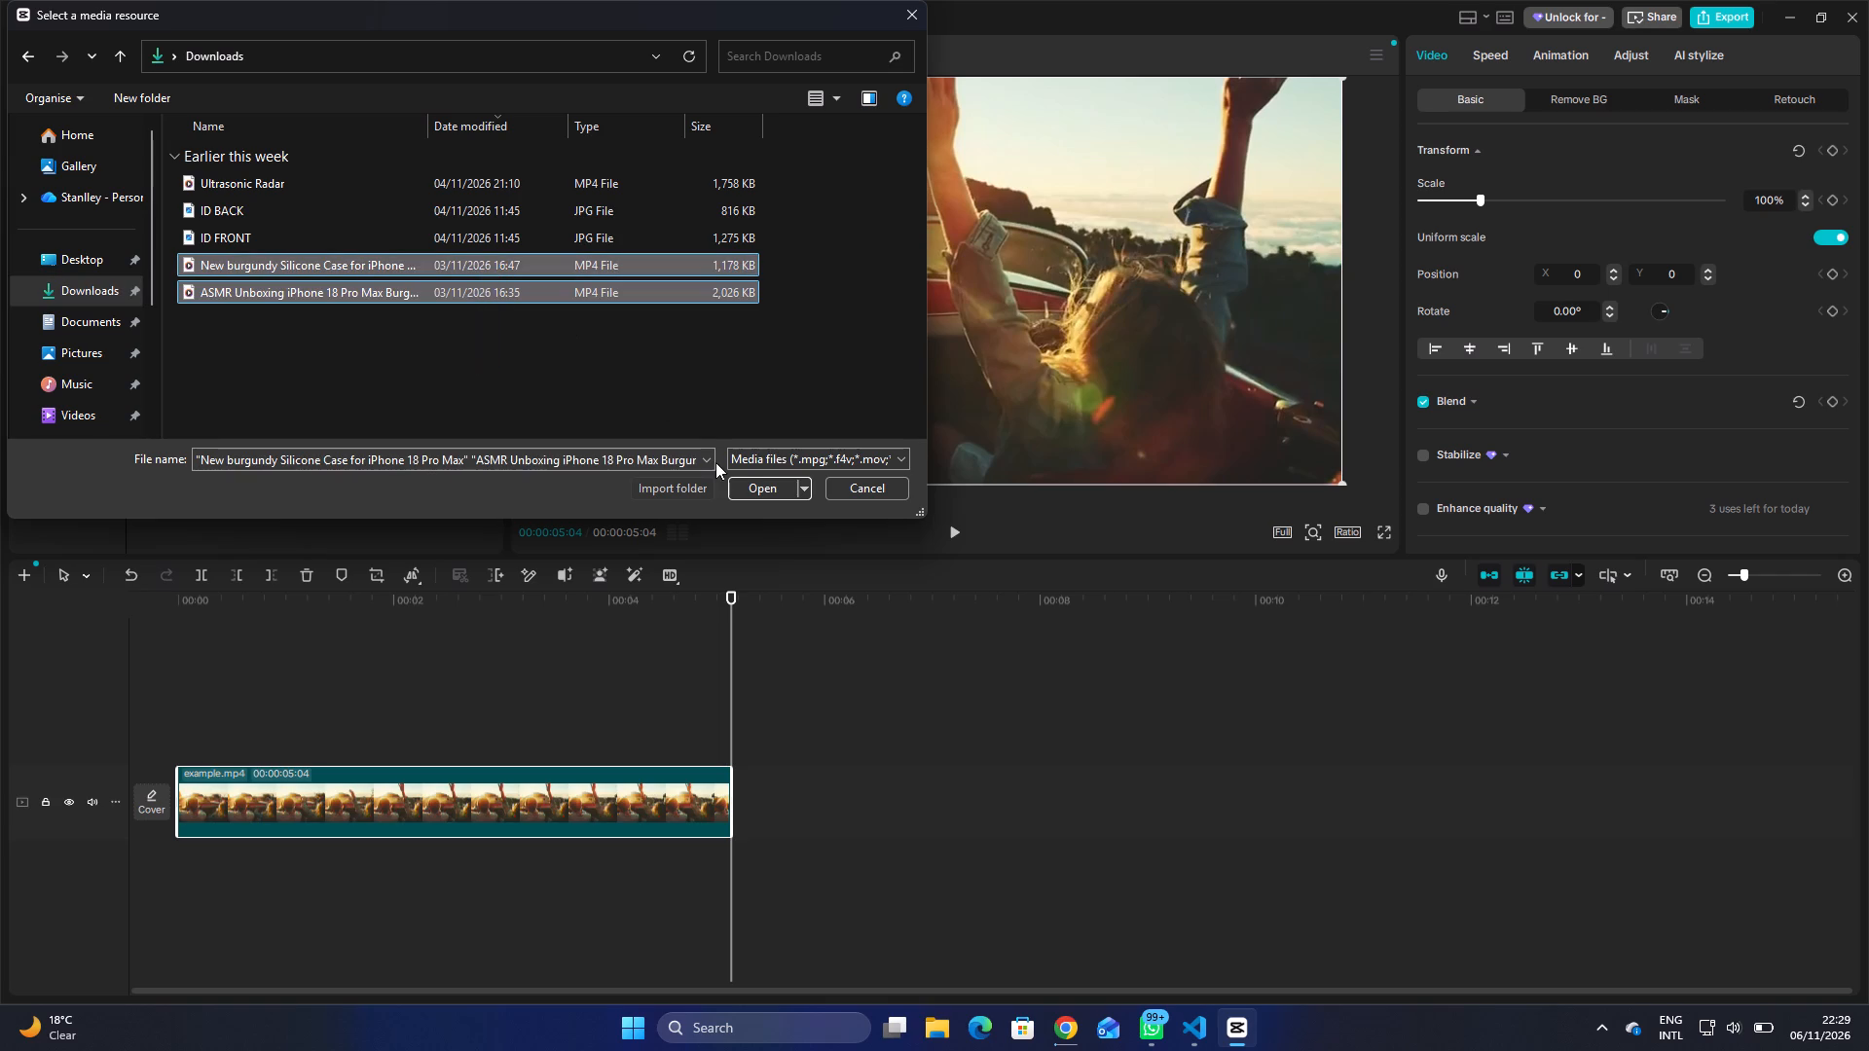
click(752, 480)
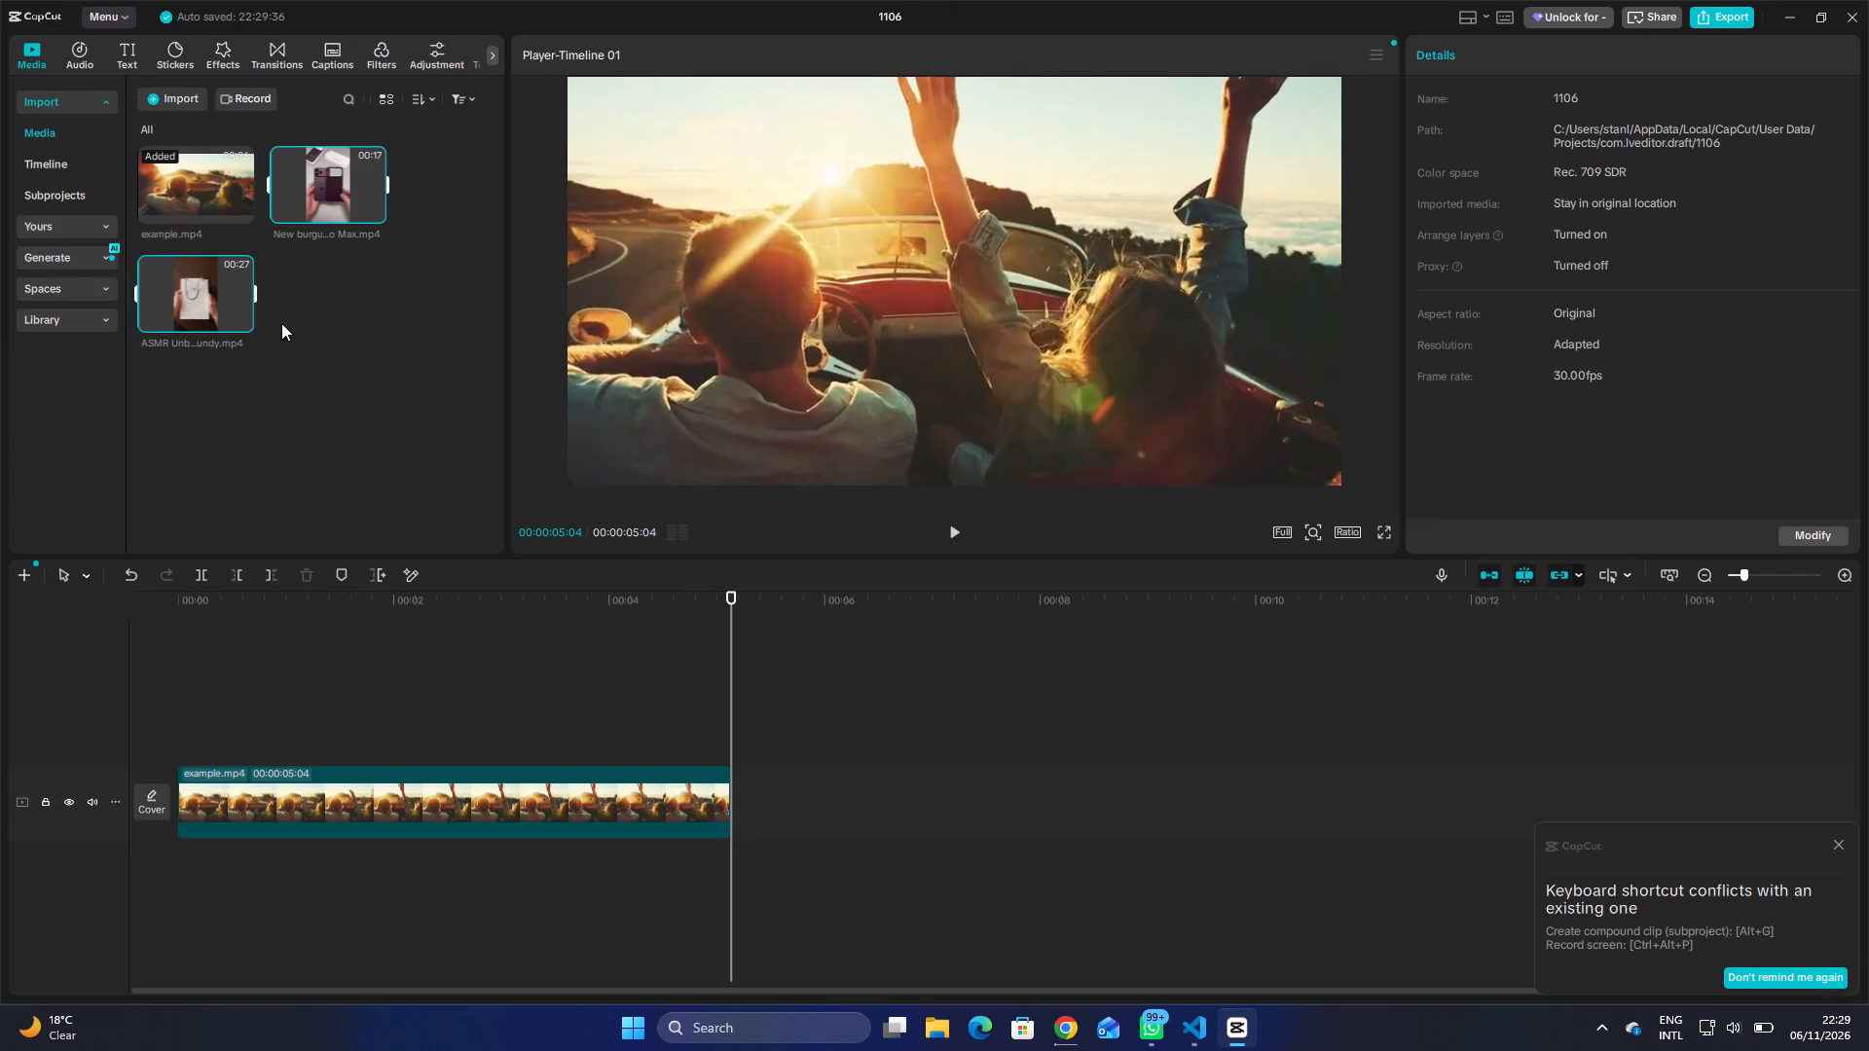
Return the playhead to the start of the timeline and play the video.
click(199, 304)
drag(730, 692, 0, 726)
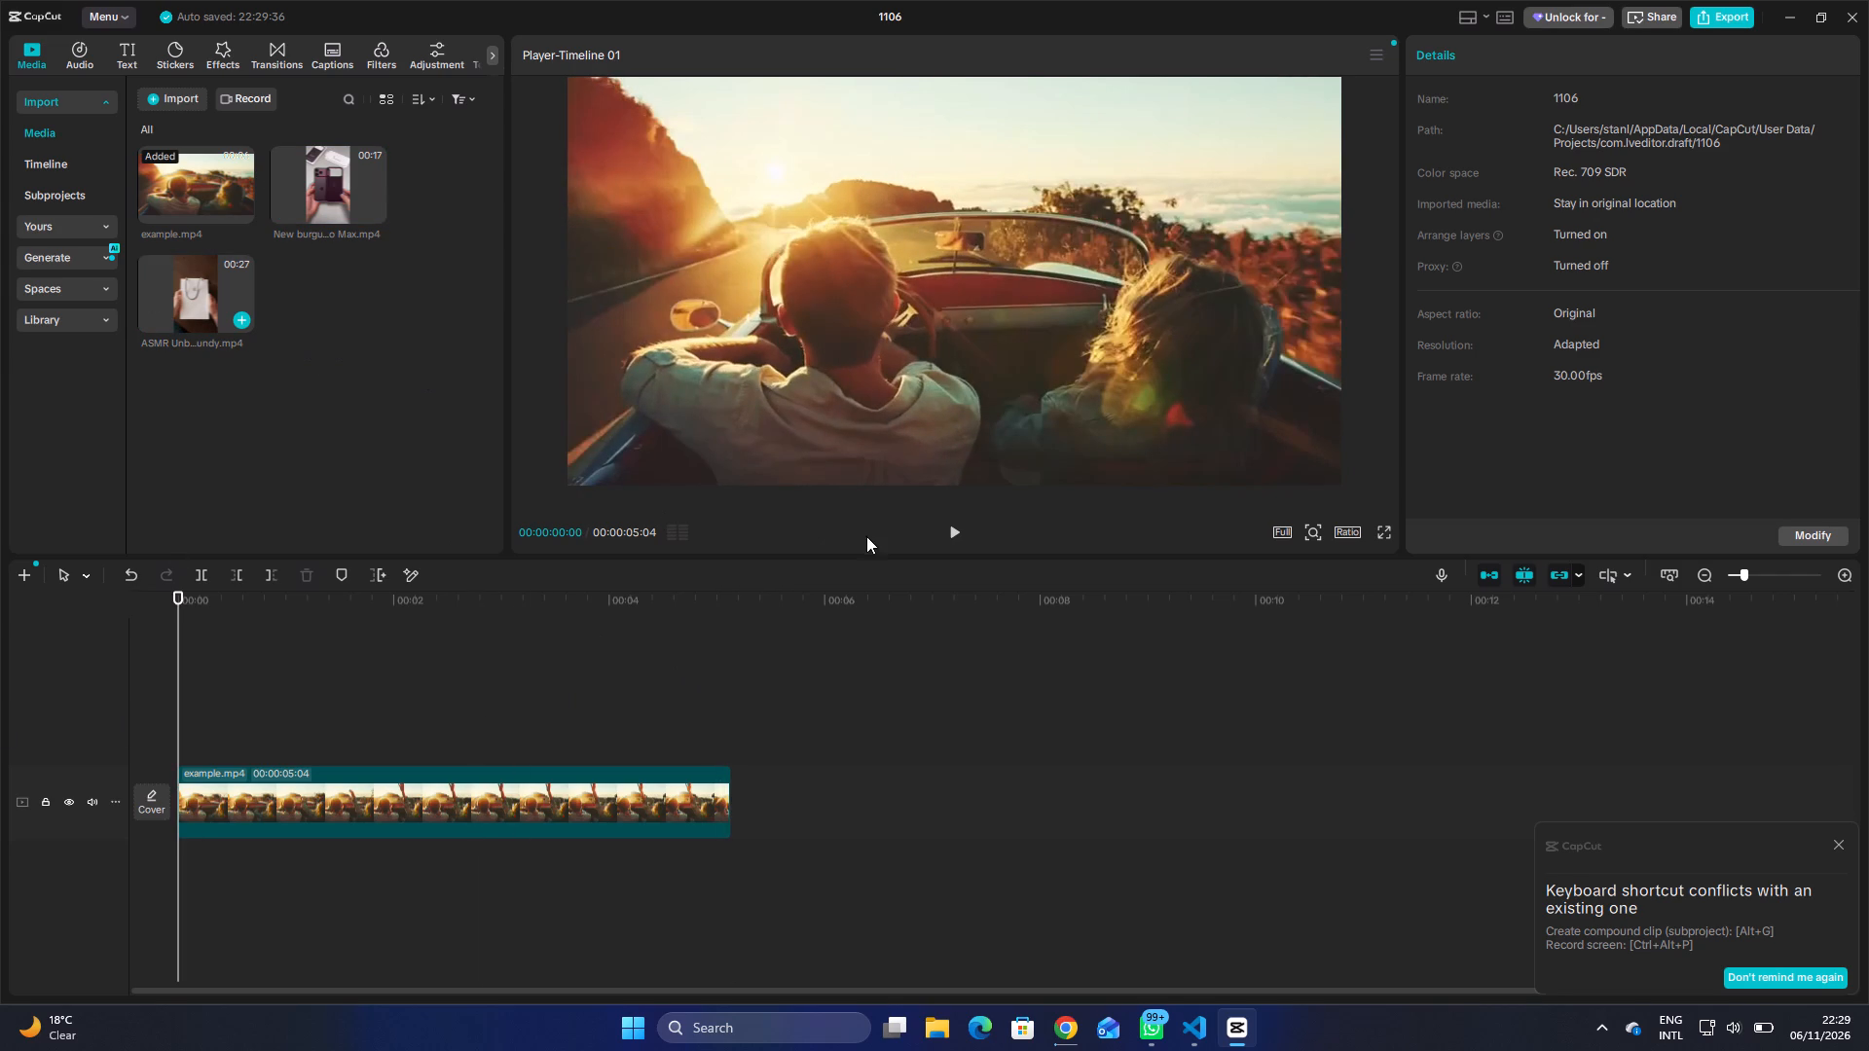
click(963, 527)
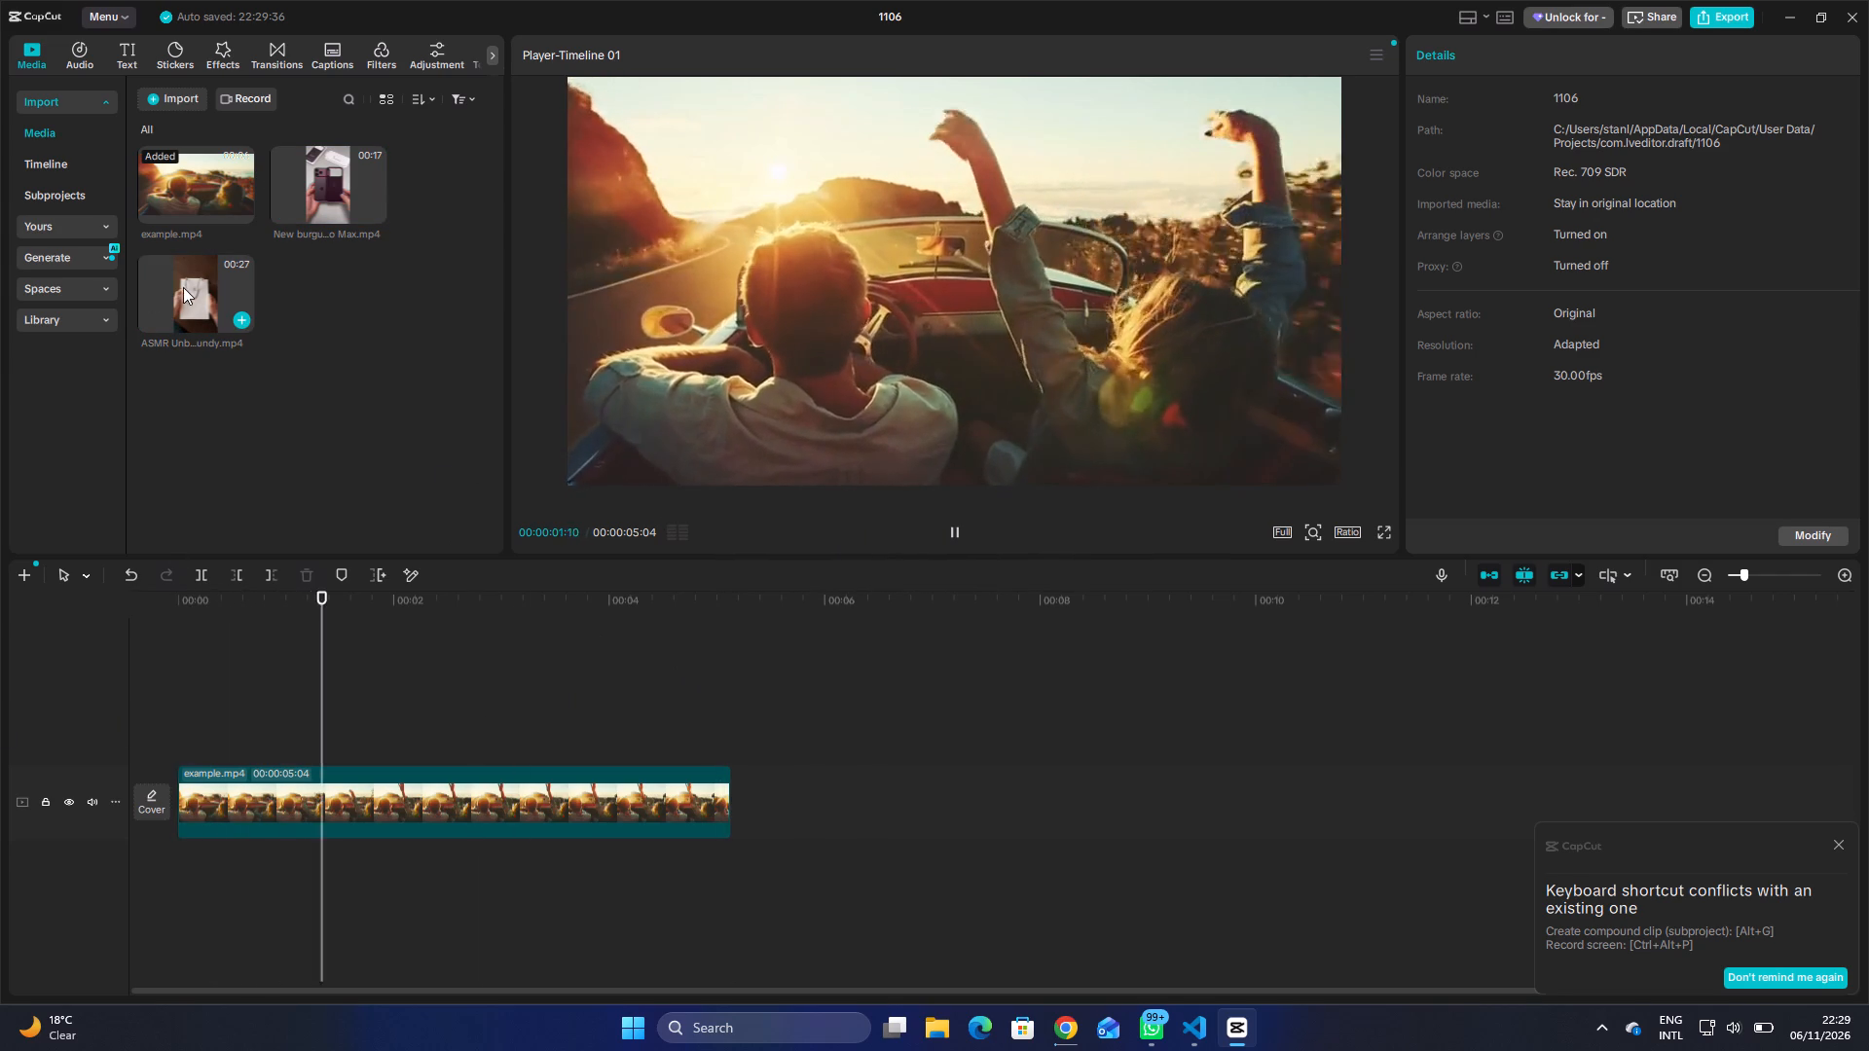
Add the ASMR Unboxing iPhone 18 Pro Max video on a new track above example.mp4, starting shortly after the timeline's beginning.
drag(178, 288, 249, 668)
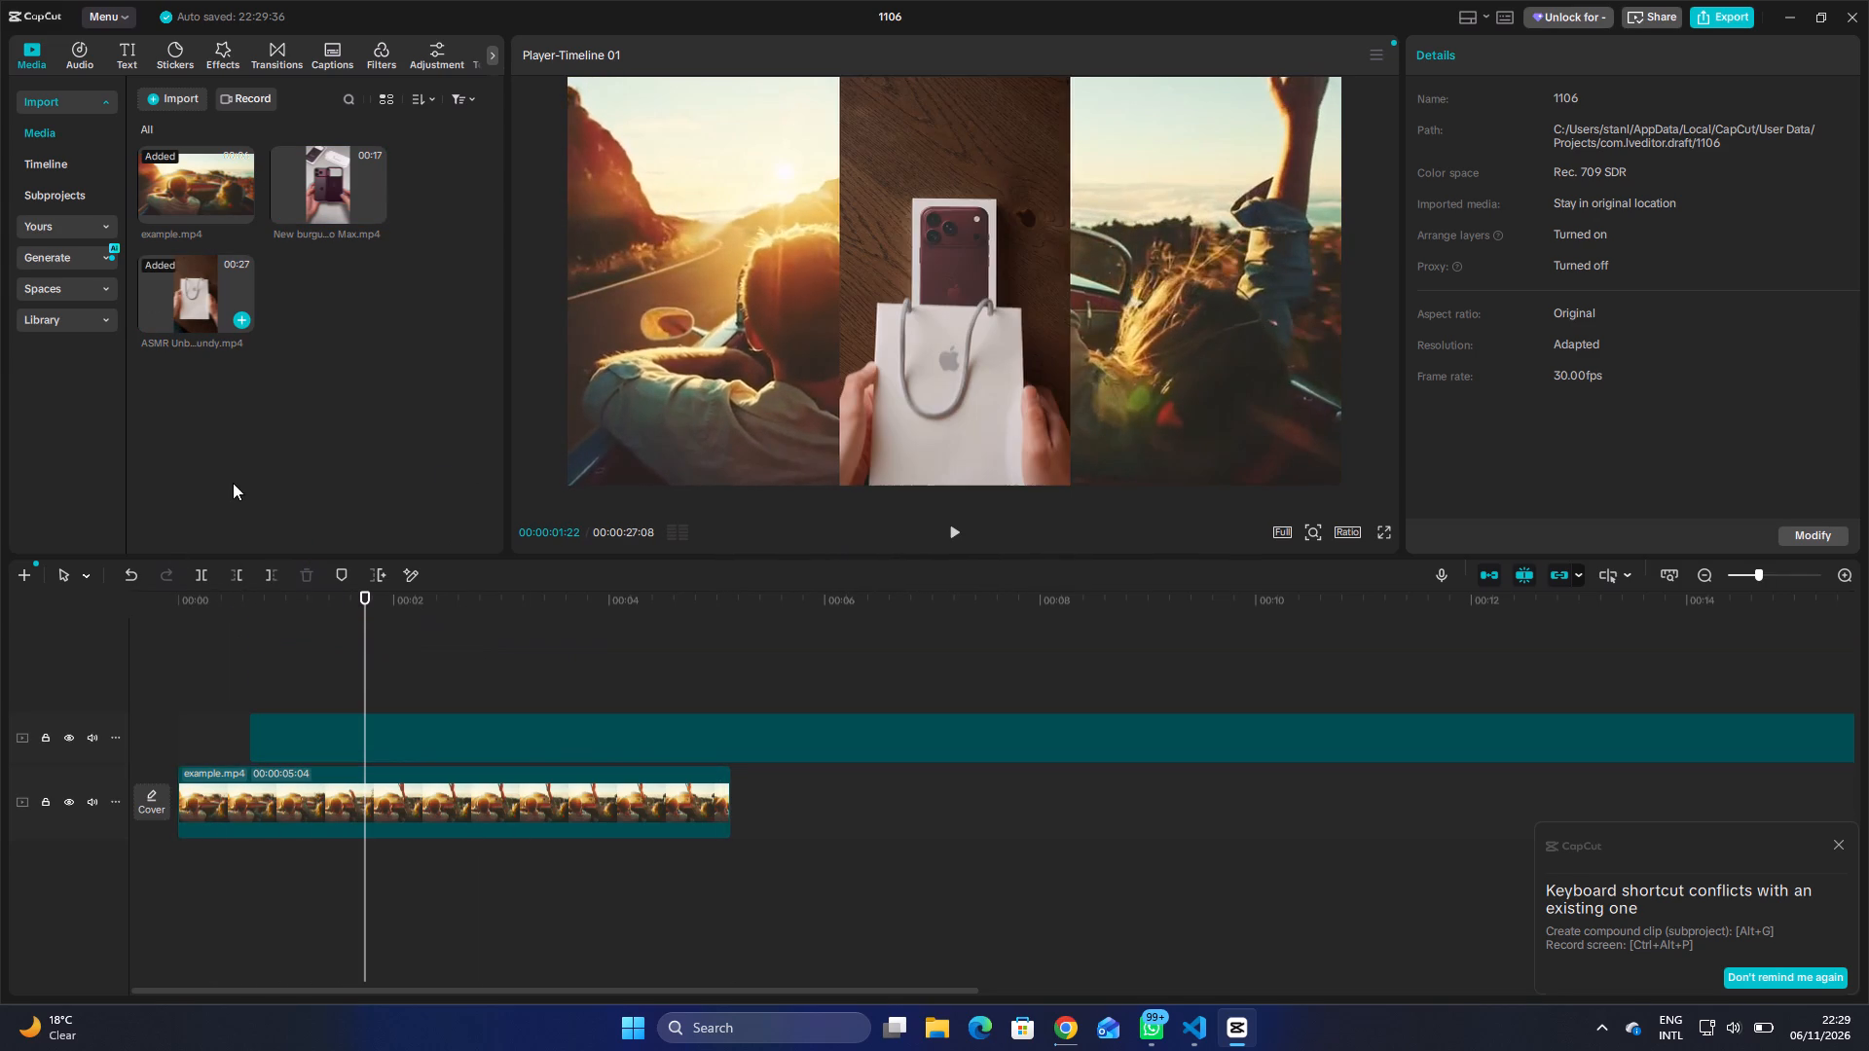
Add the New burgundy Silicone Case video on a new track above the ASMR Unboxing clip, starting slightly after it.
drag(323, 151, 309, 396)
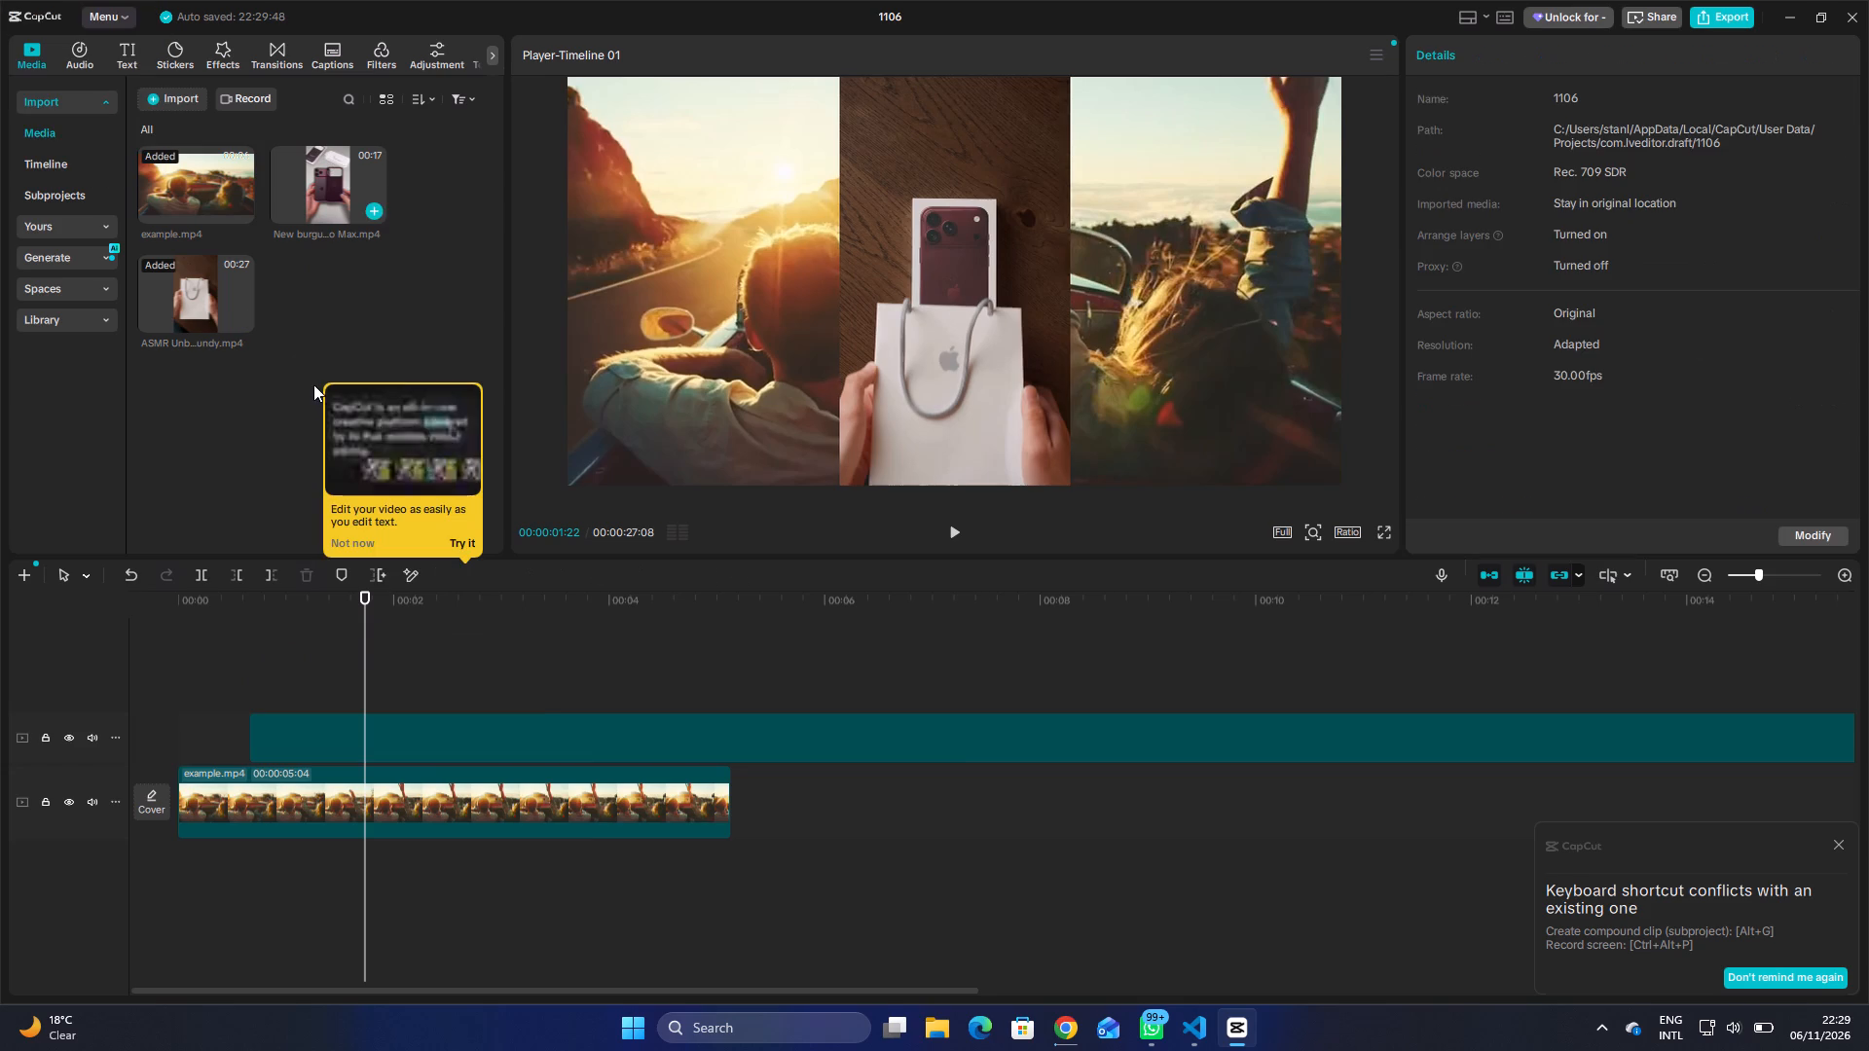
drag(333, 182, 314, 554)
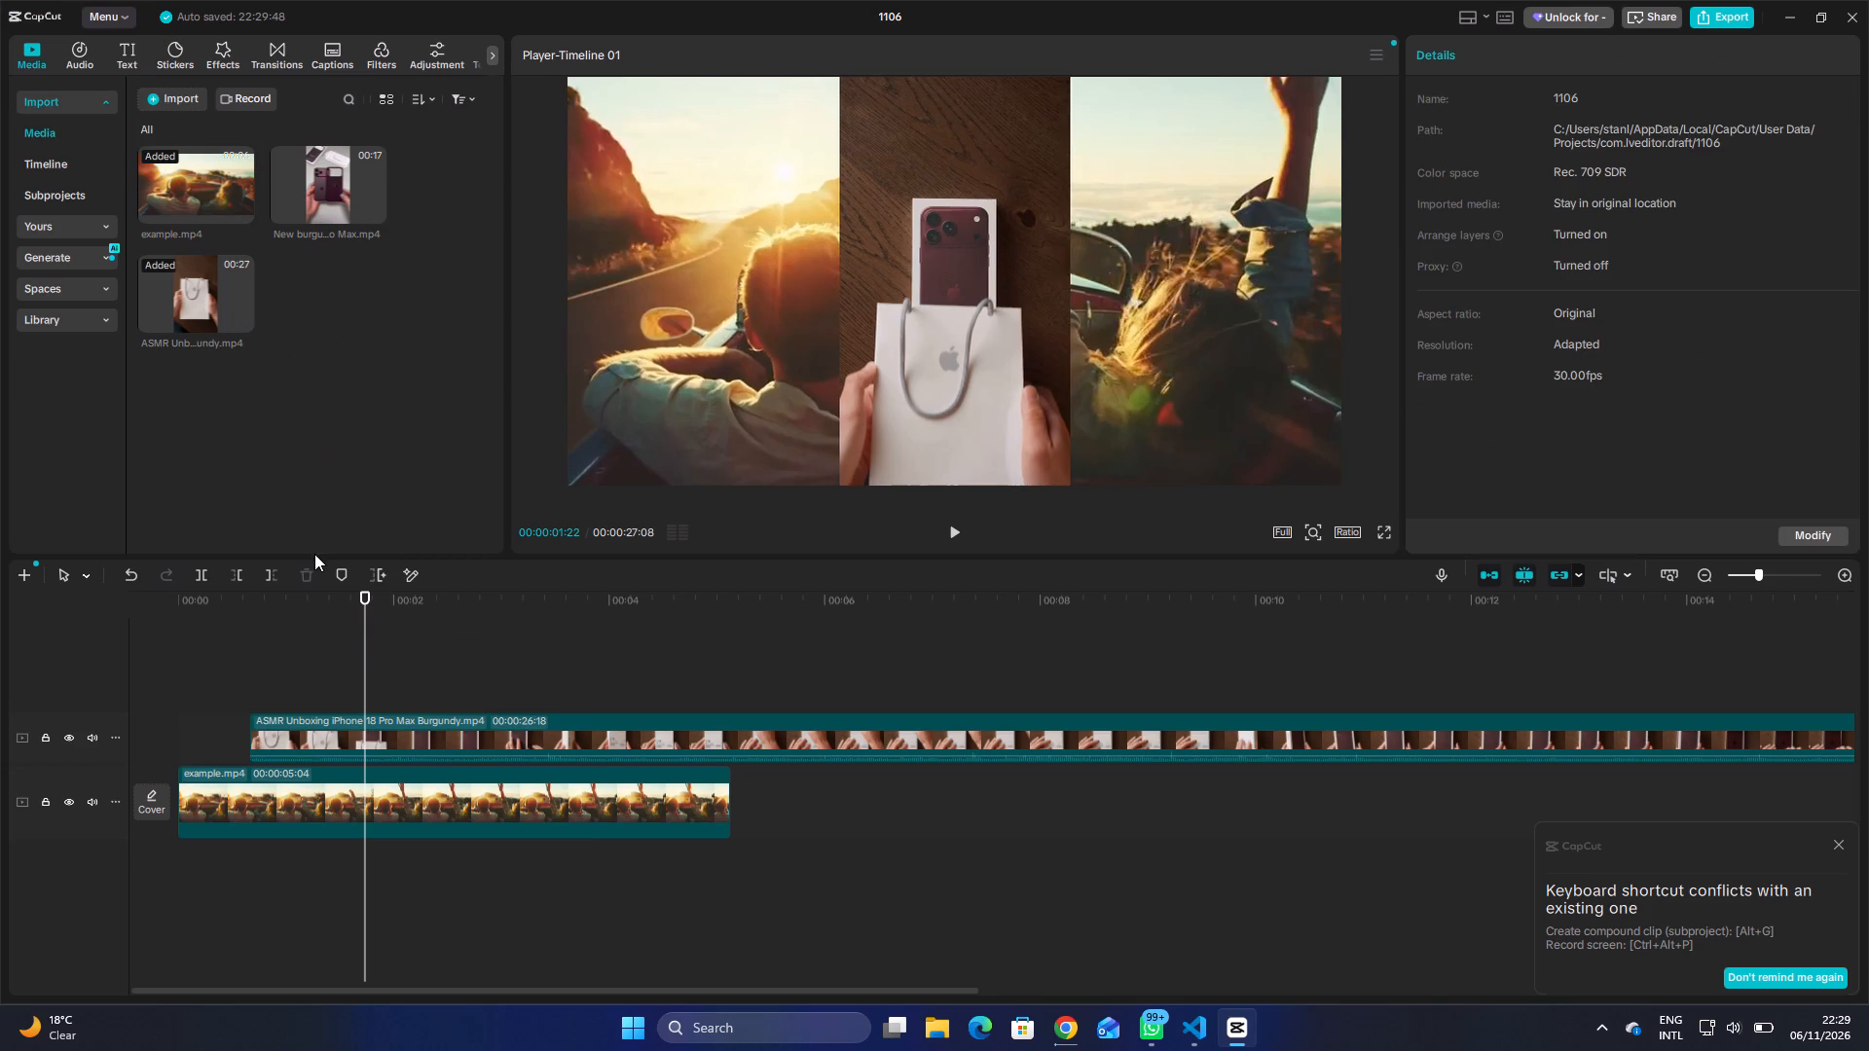
drag(314, 554, 299, 666)
drag(324, 185, 312, 247)
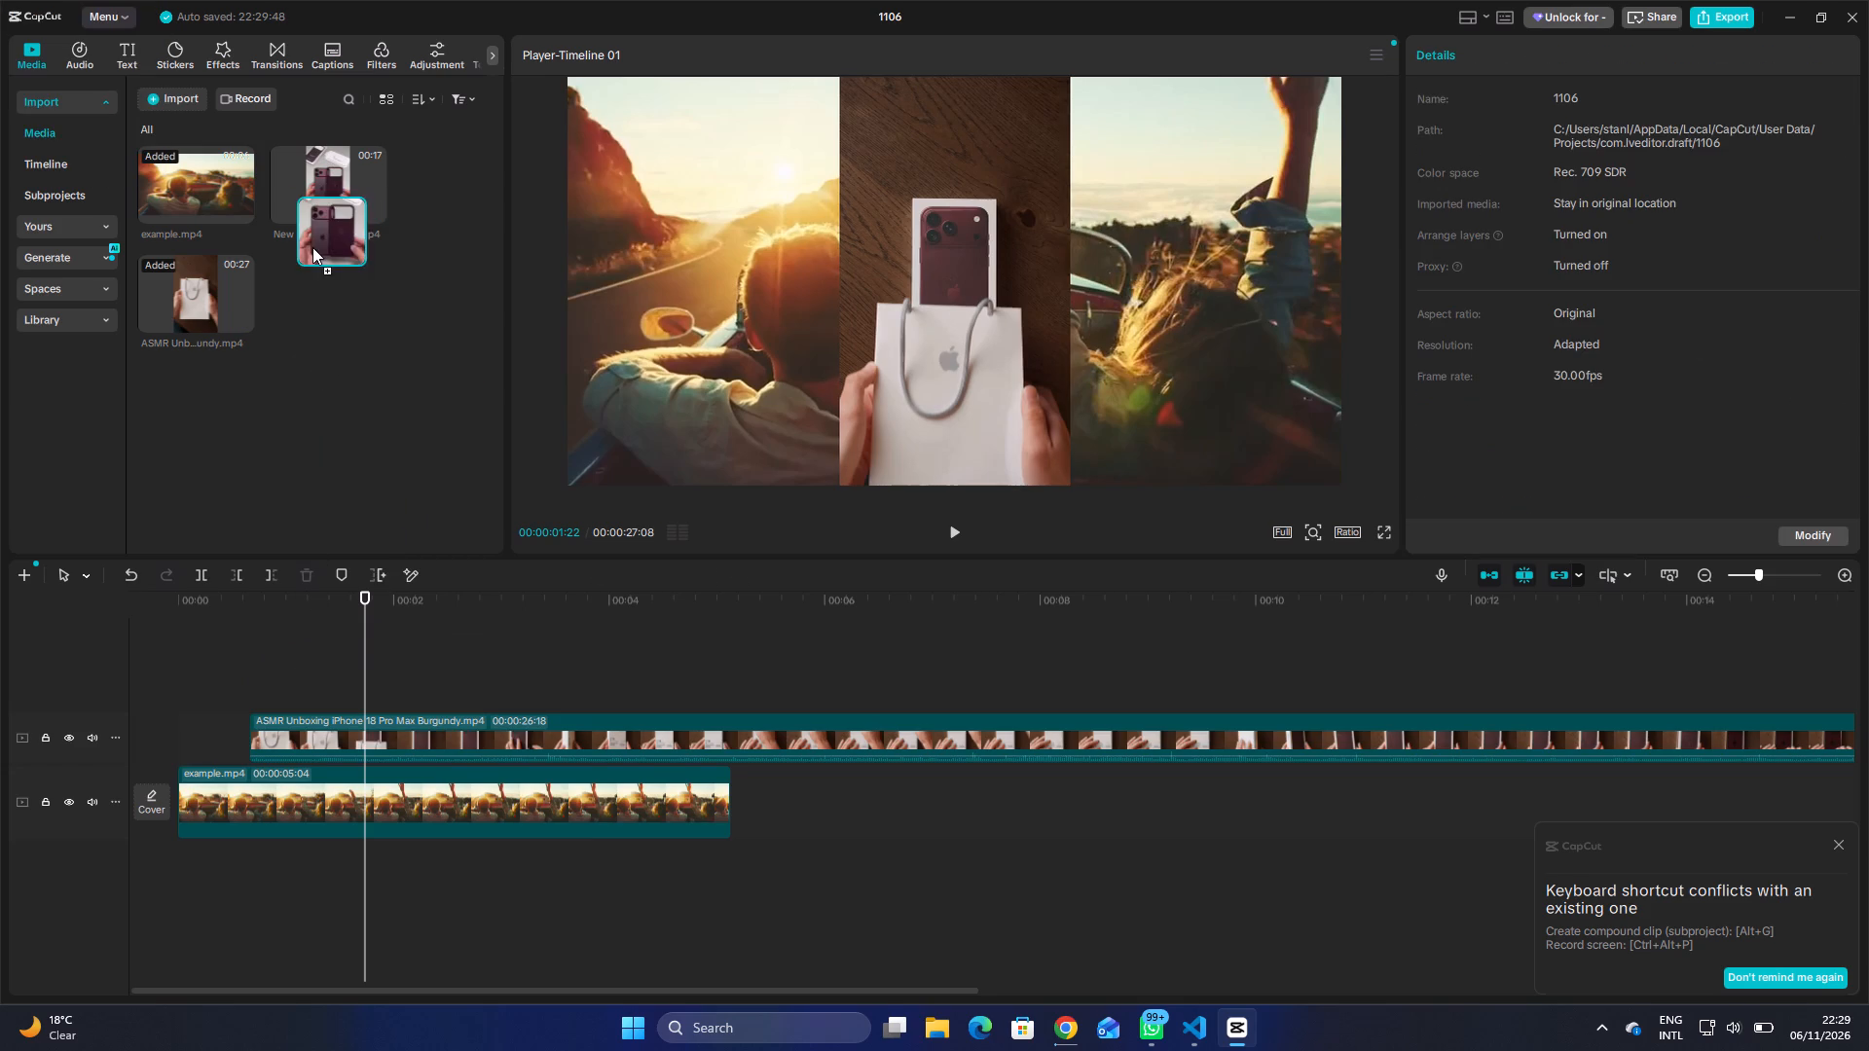
drag(312, 247, 275, 681)
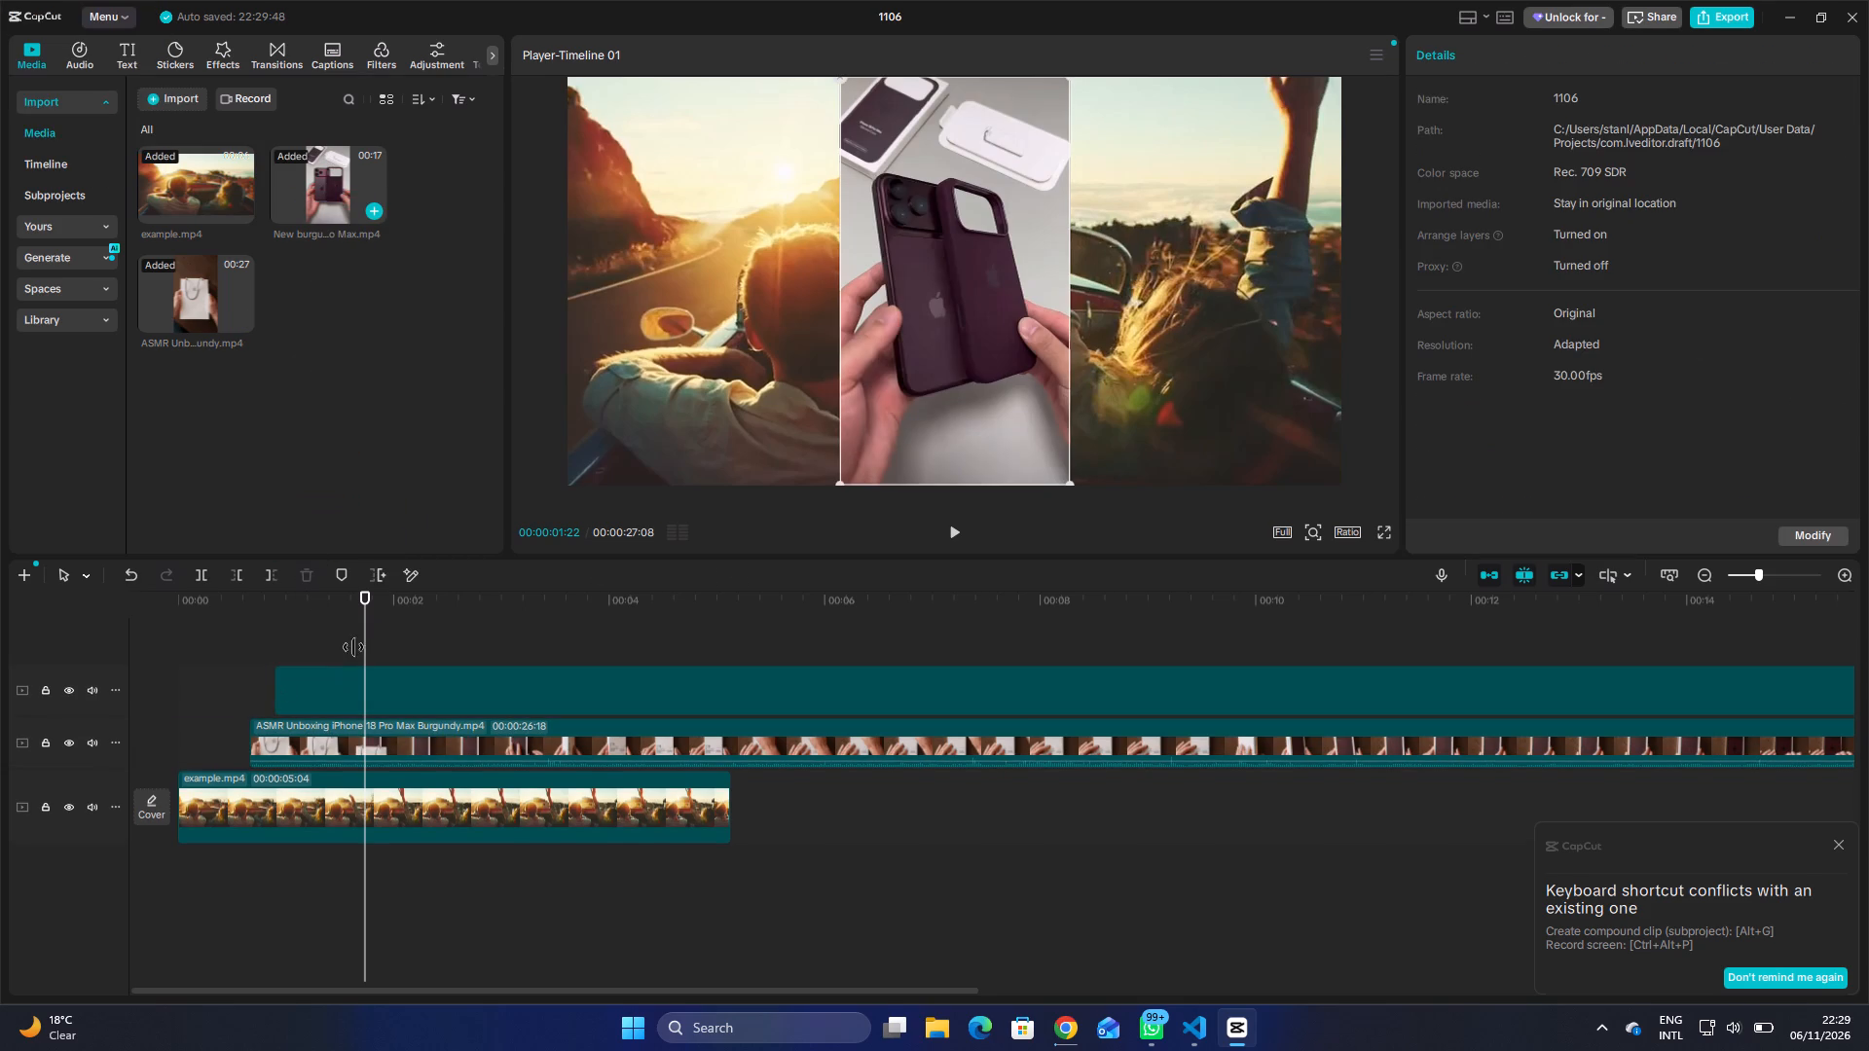
Move the playhead back before the overlaid clips begin and play the layered timeline.
drag(367, 598, 225, 611)
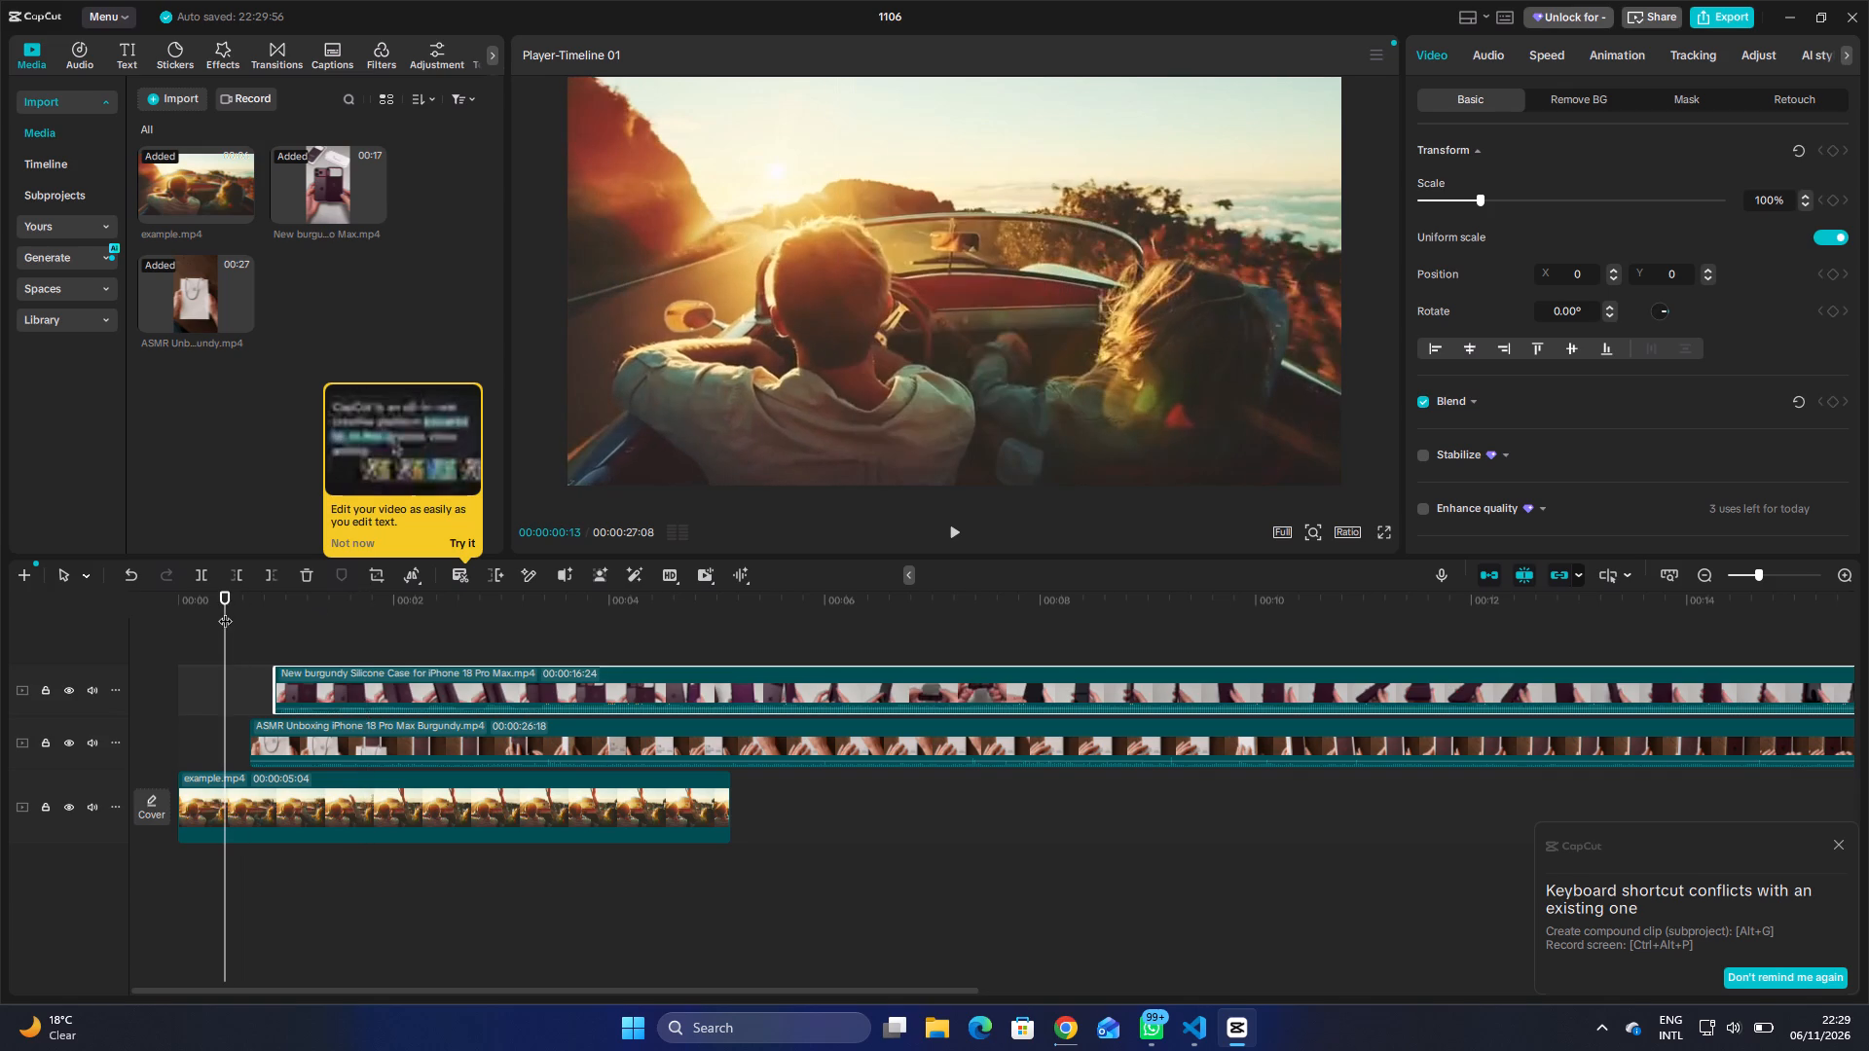
click(937, 535)
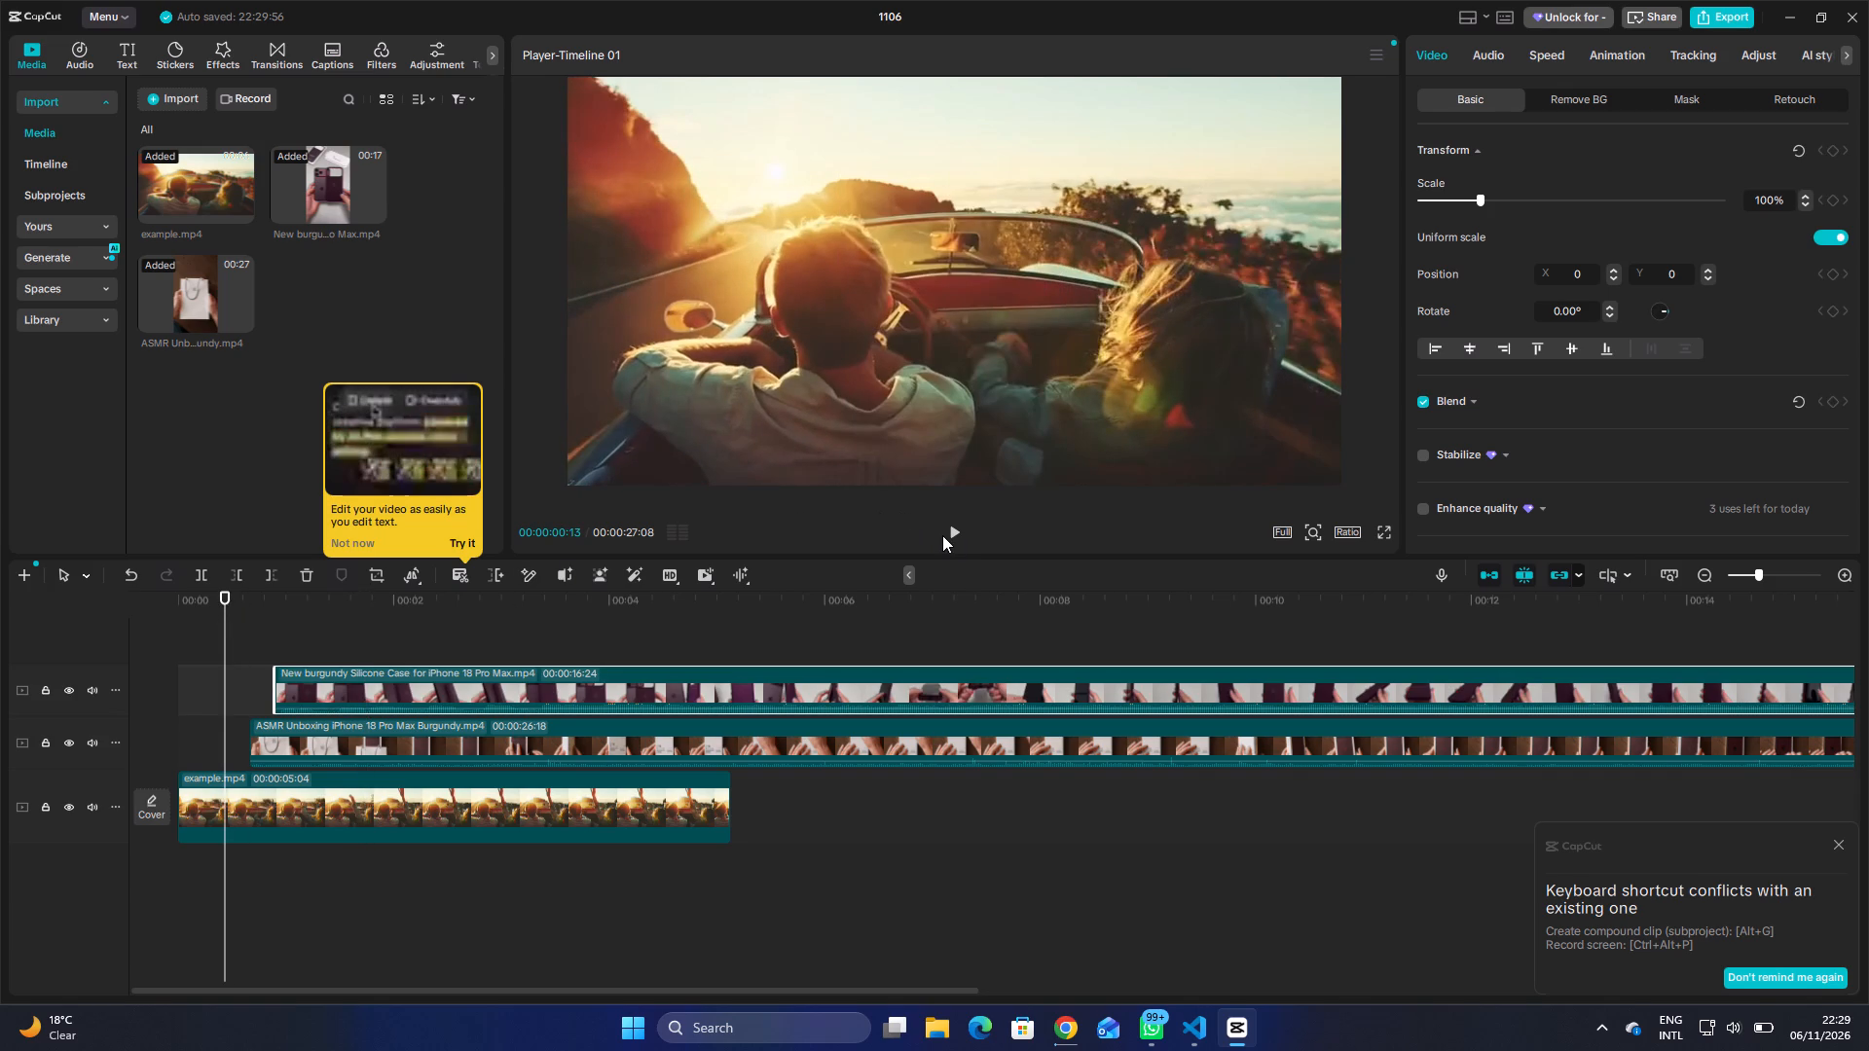
click(953, 532)
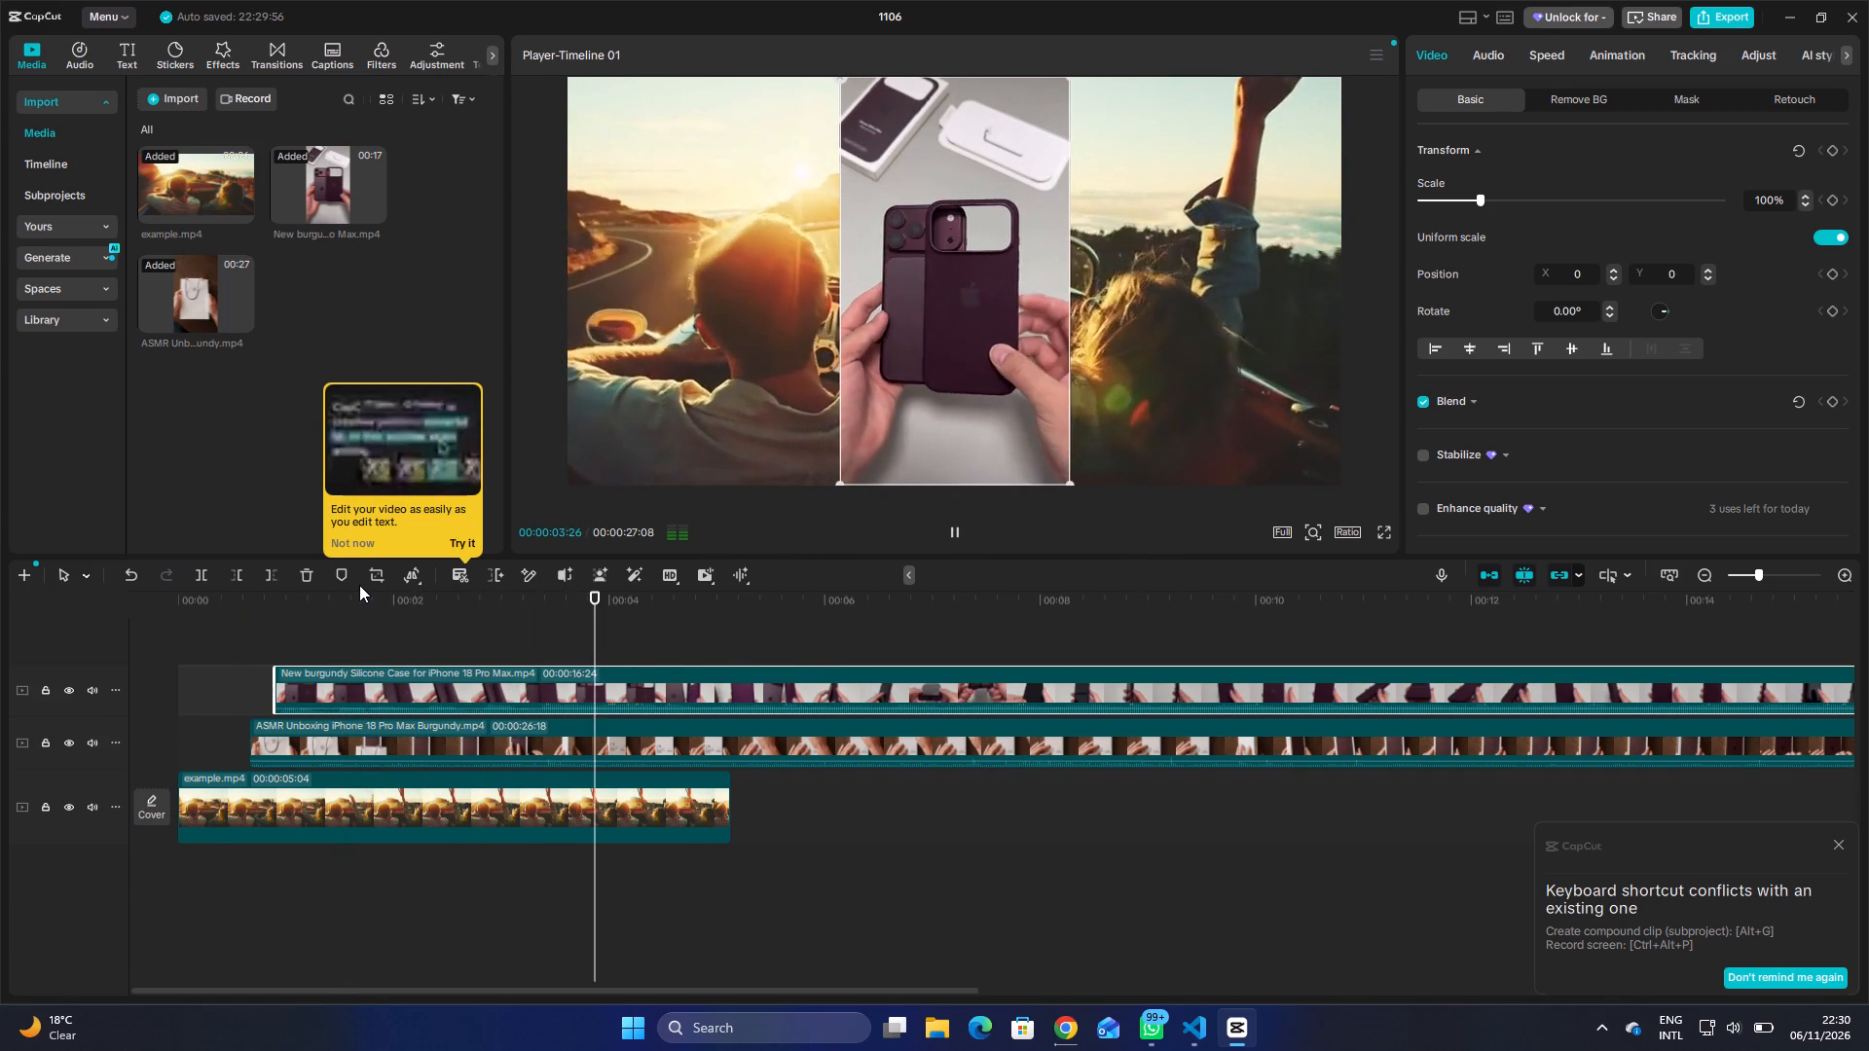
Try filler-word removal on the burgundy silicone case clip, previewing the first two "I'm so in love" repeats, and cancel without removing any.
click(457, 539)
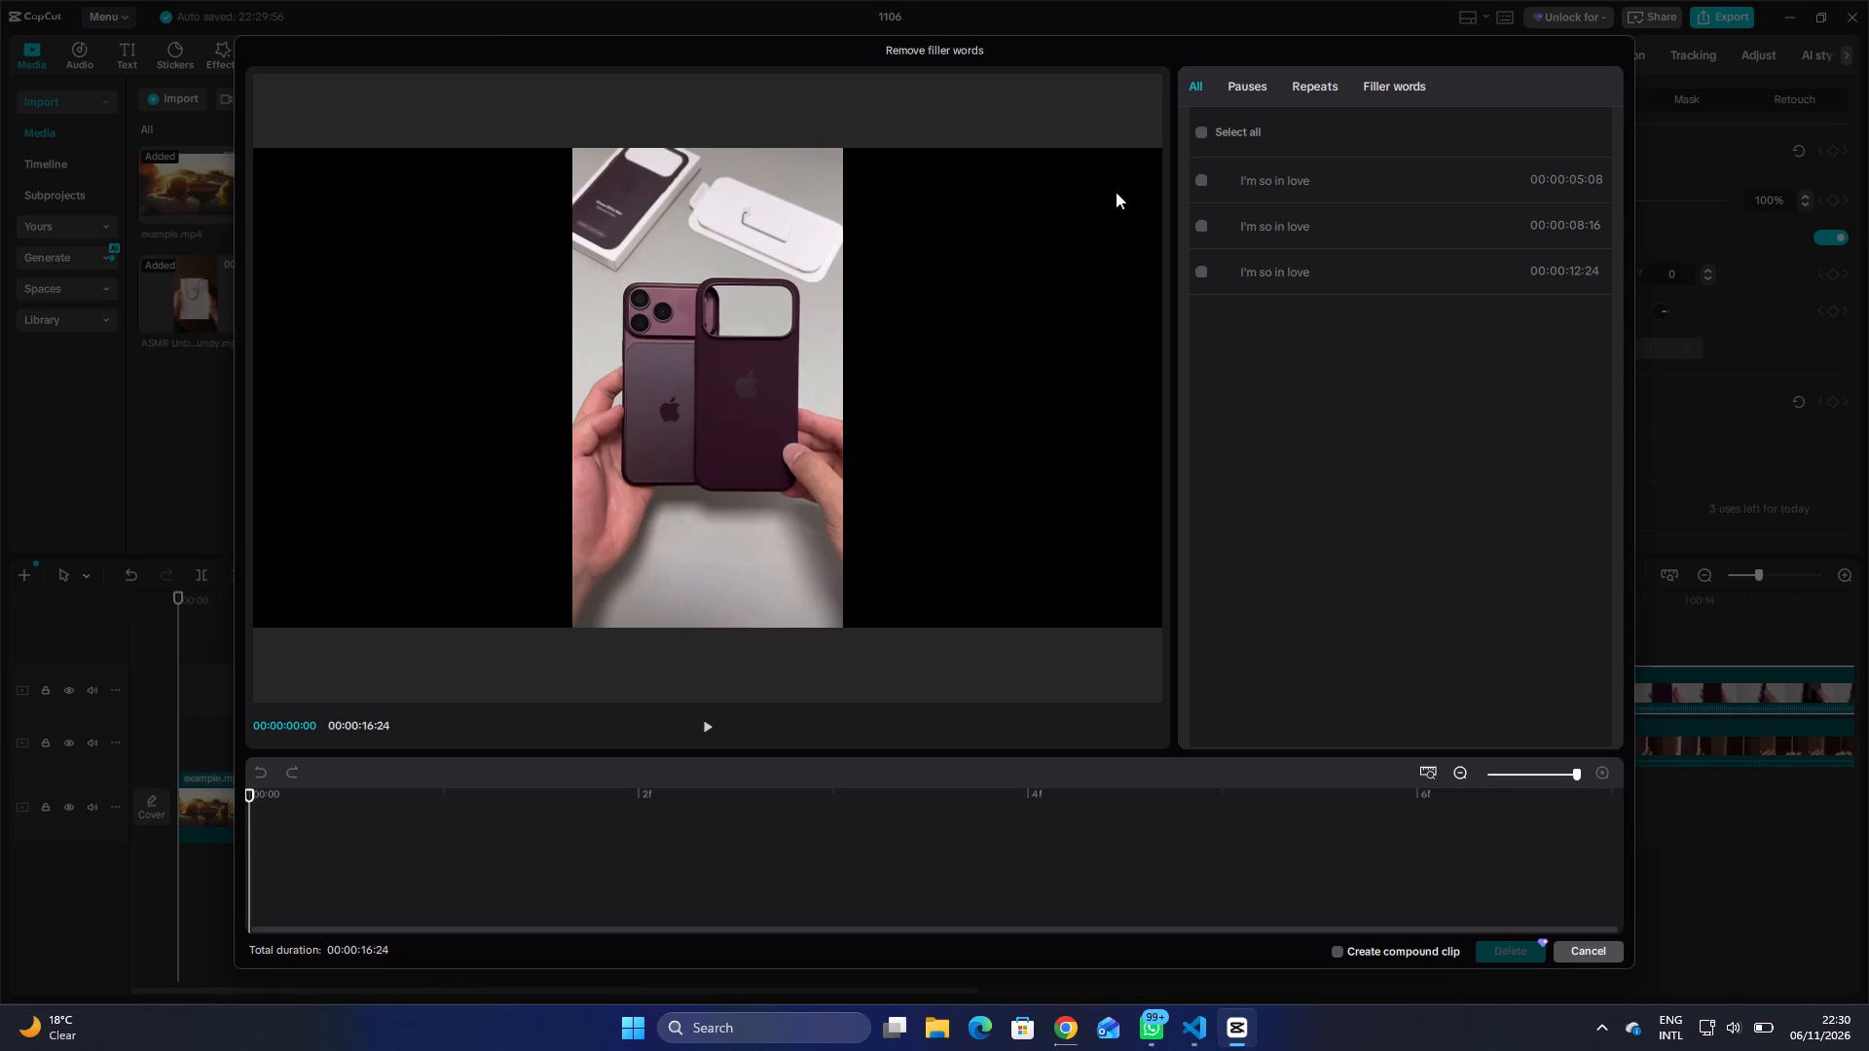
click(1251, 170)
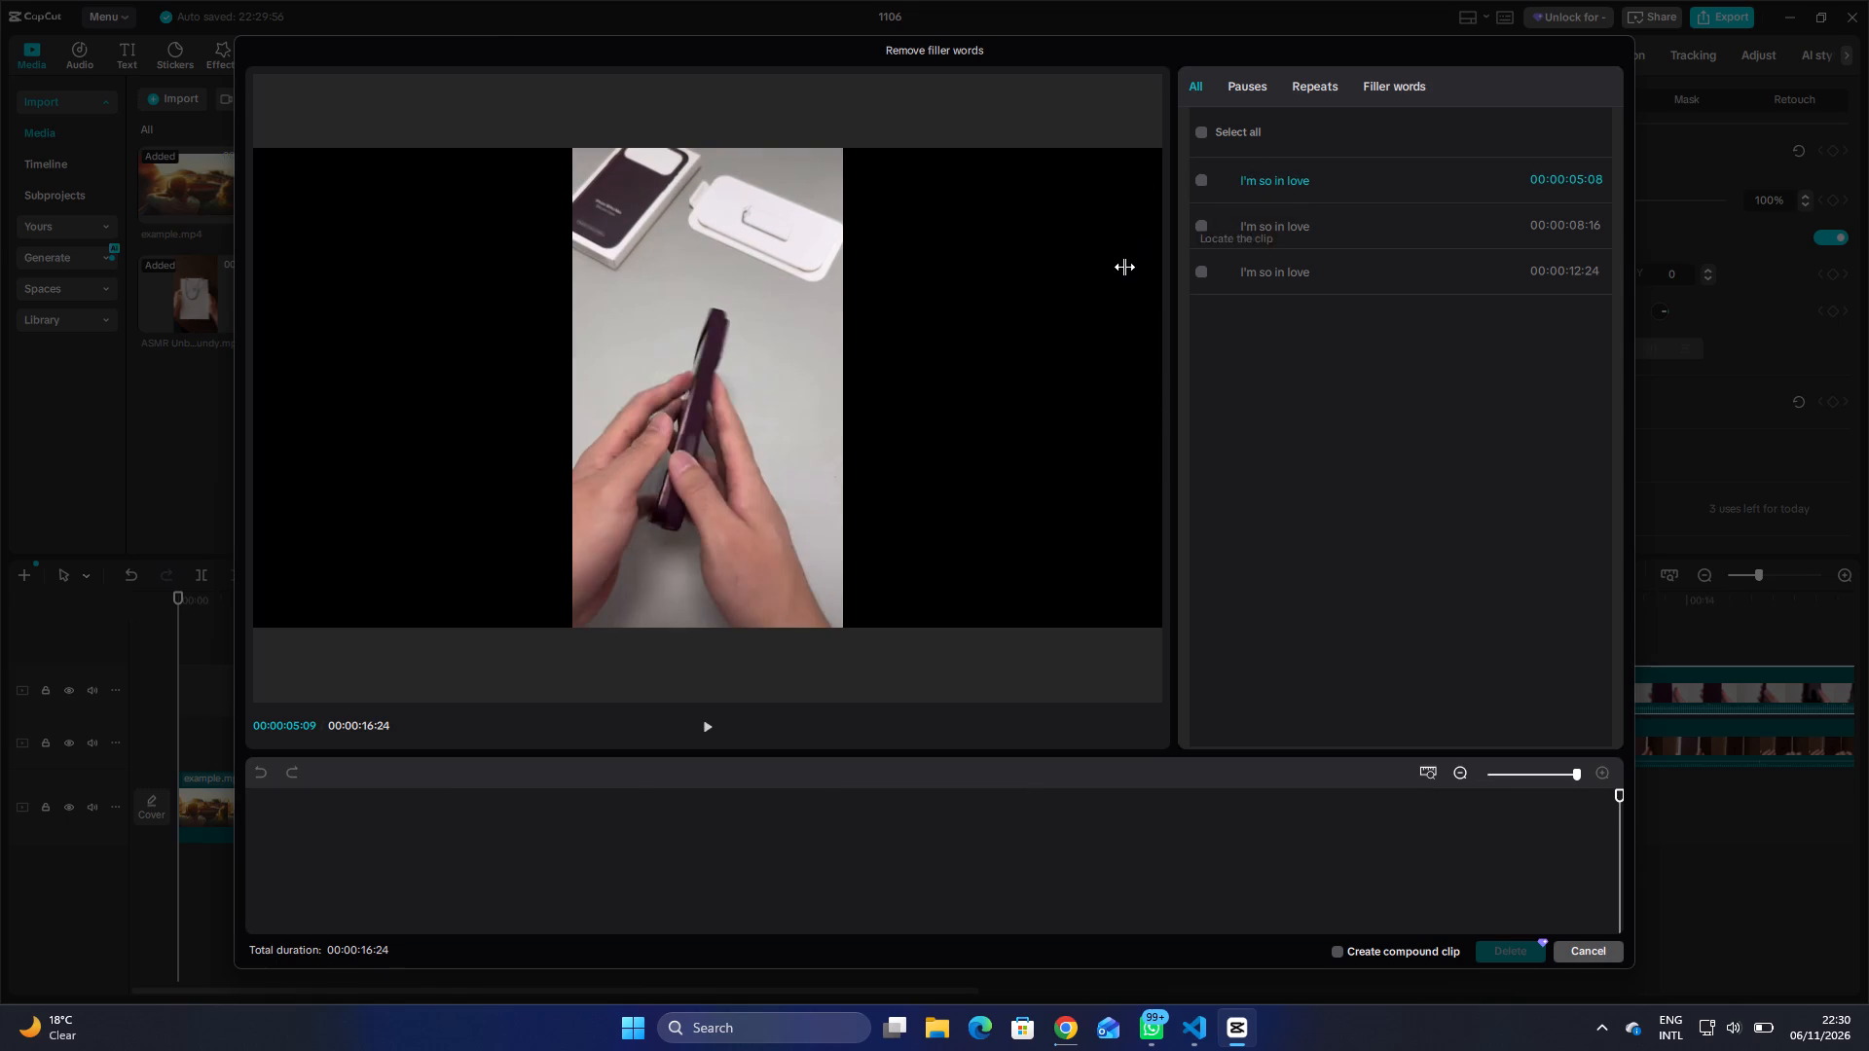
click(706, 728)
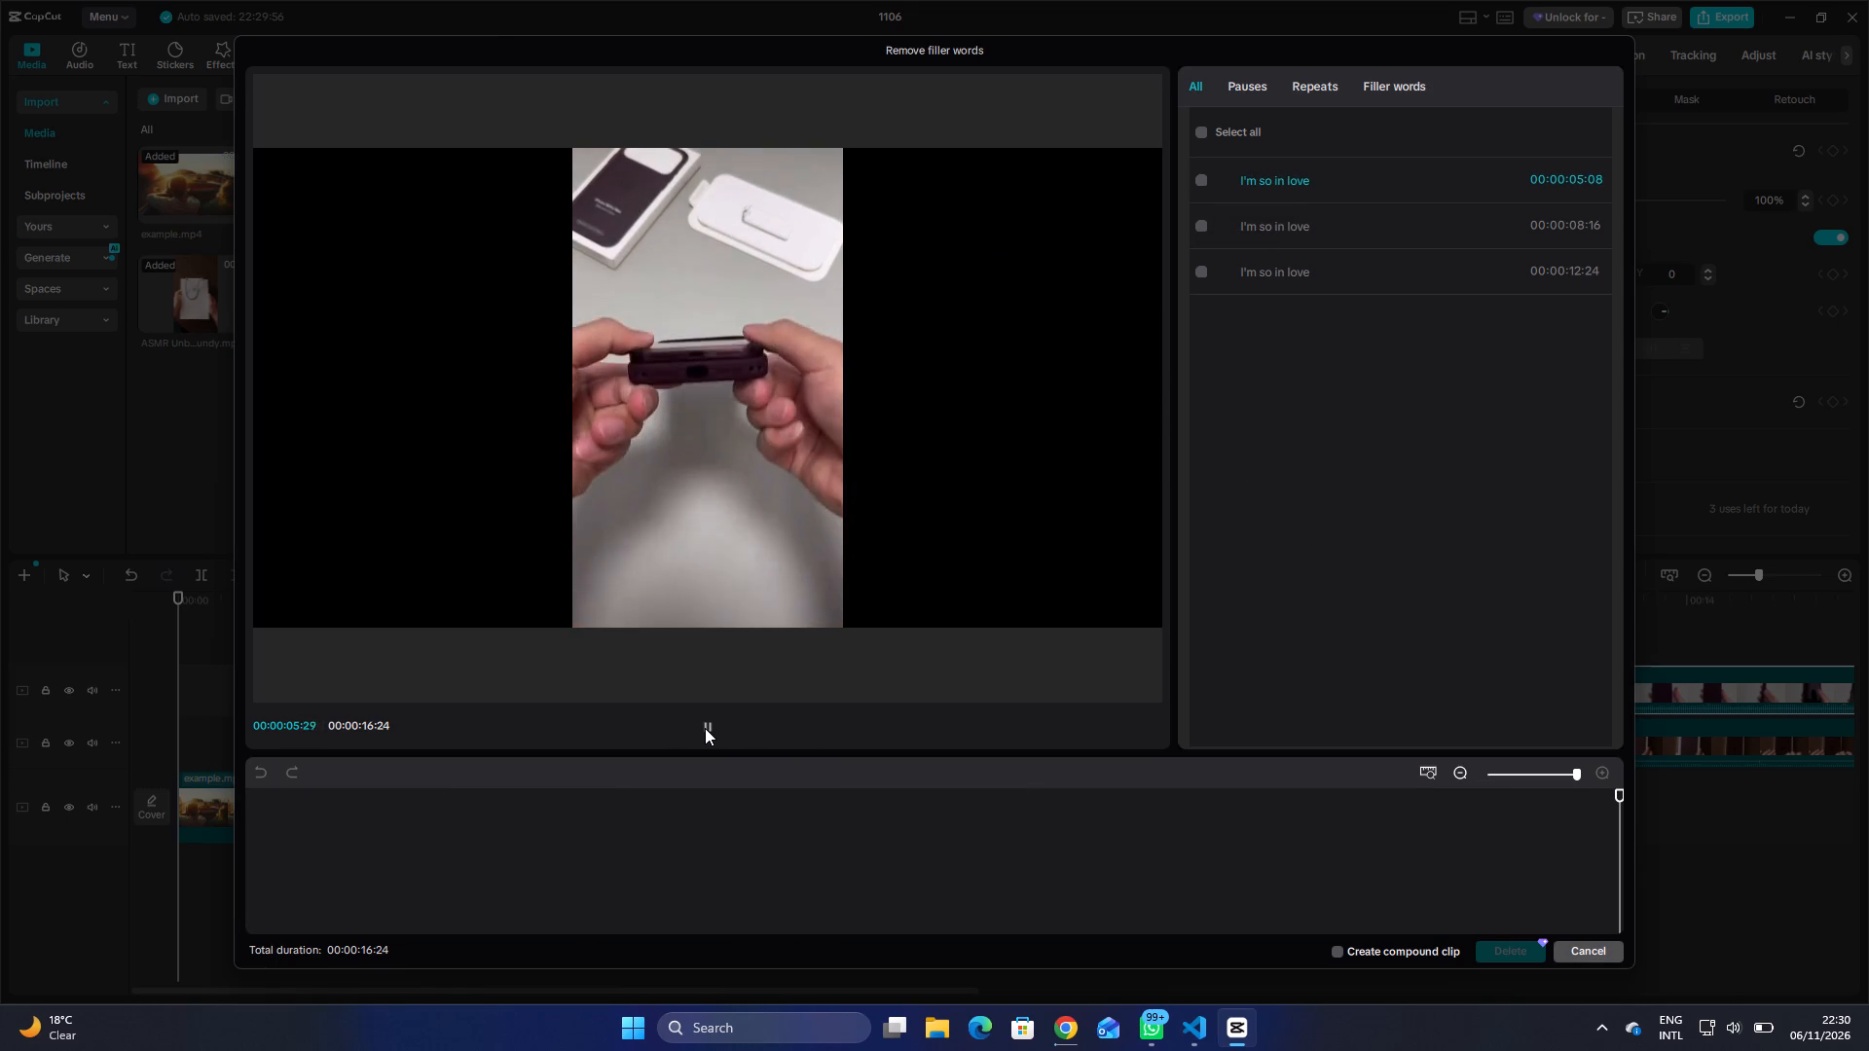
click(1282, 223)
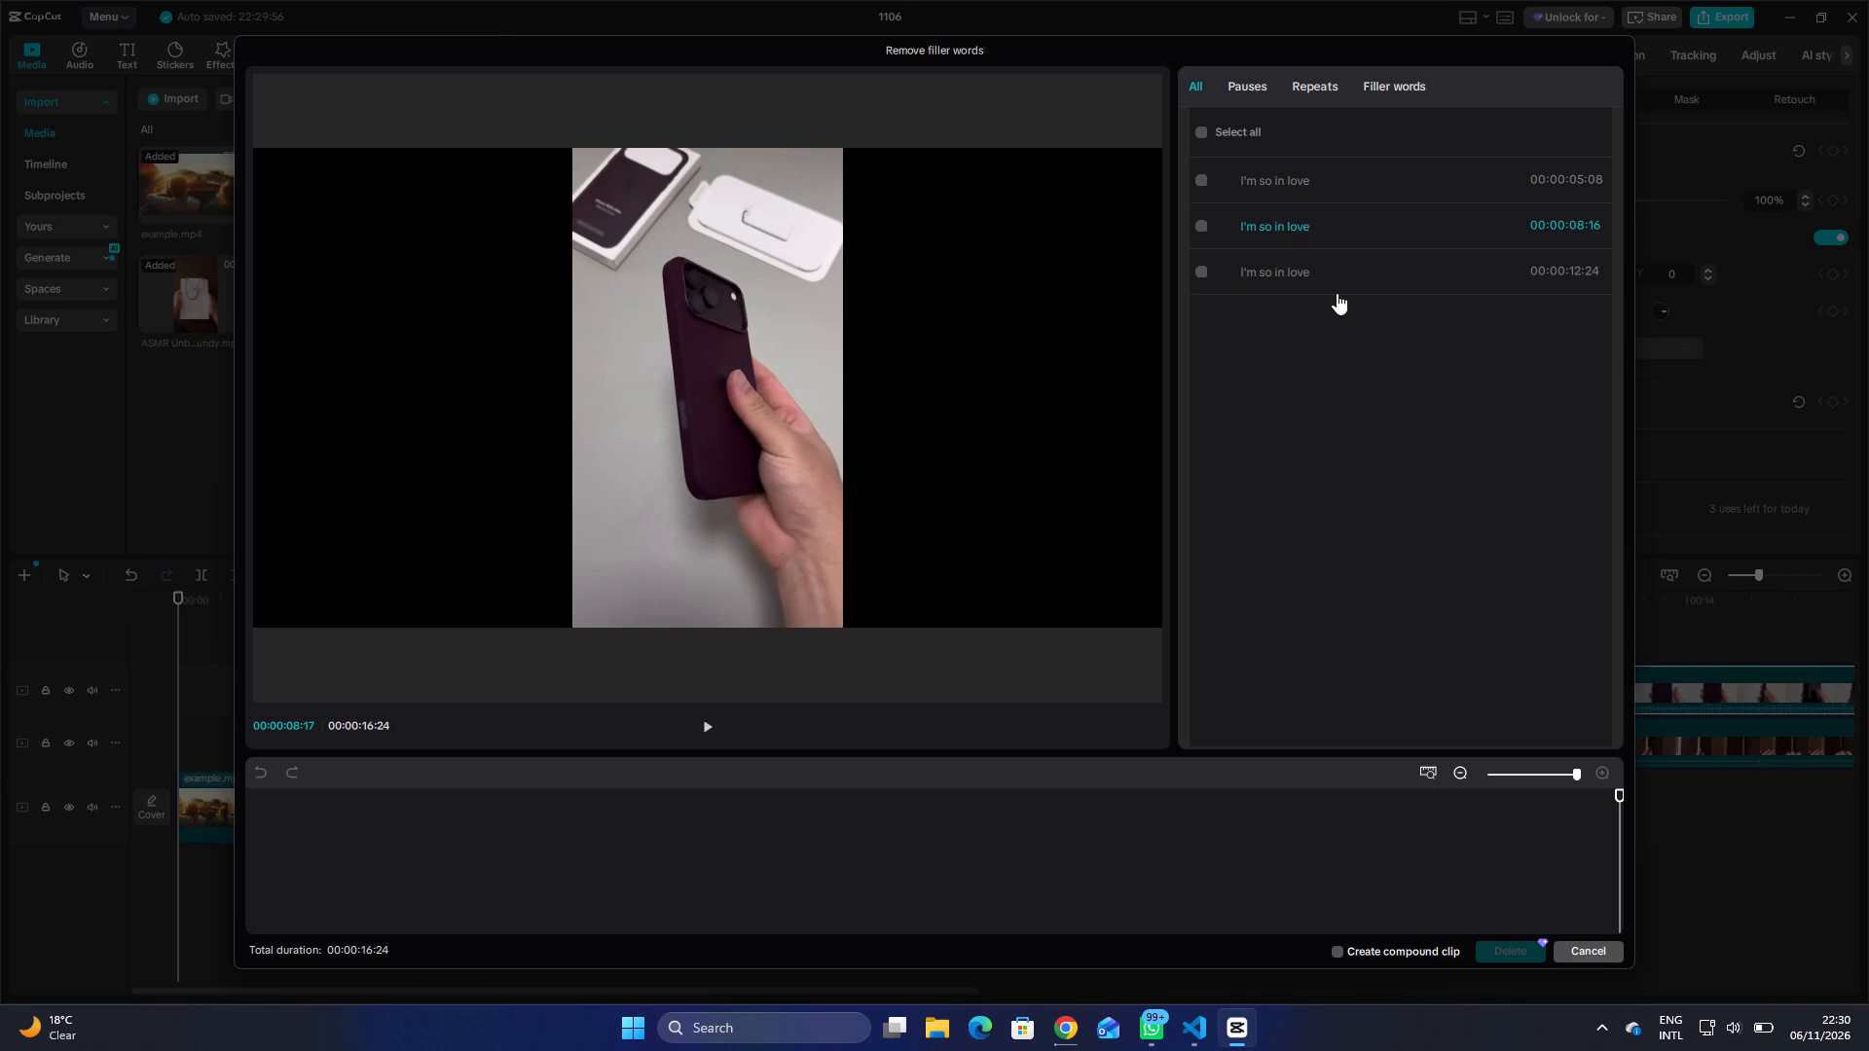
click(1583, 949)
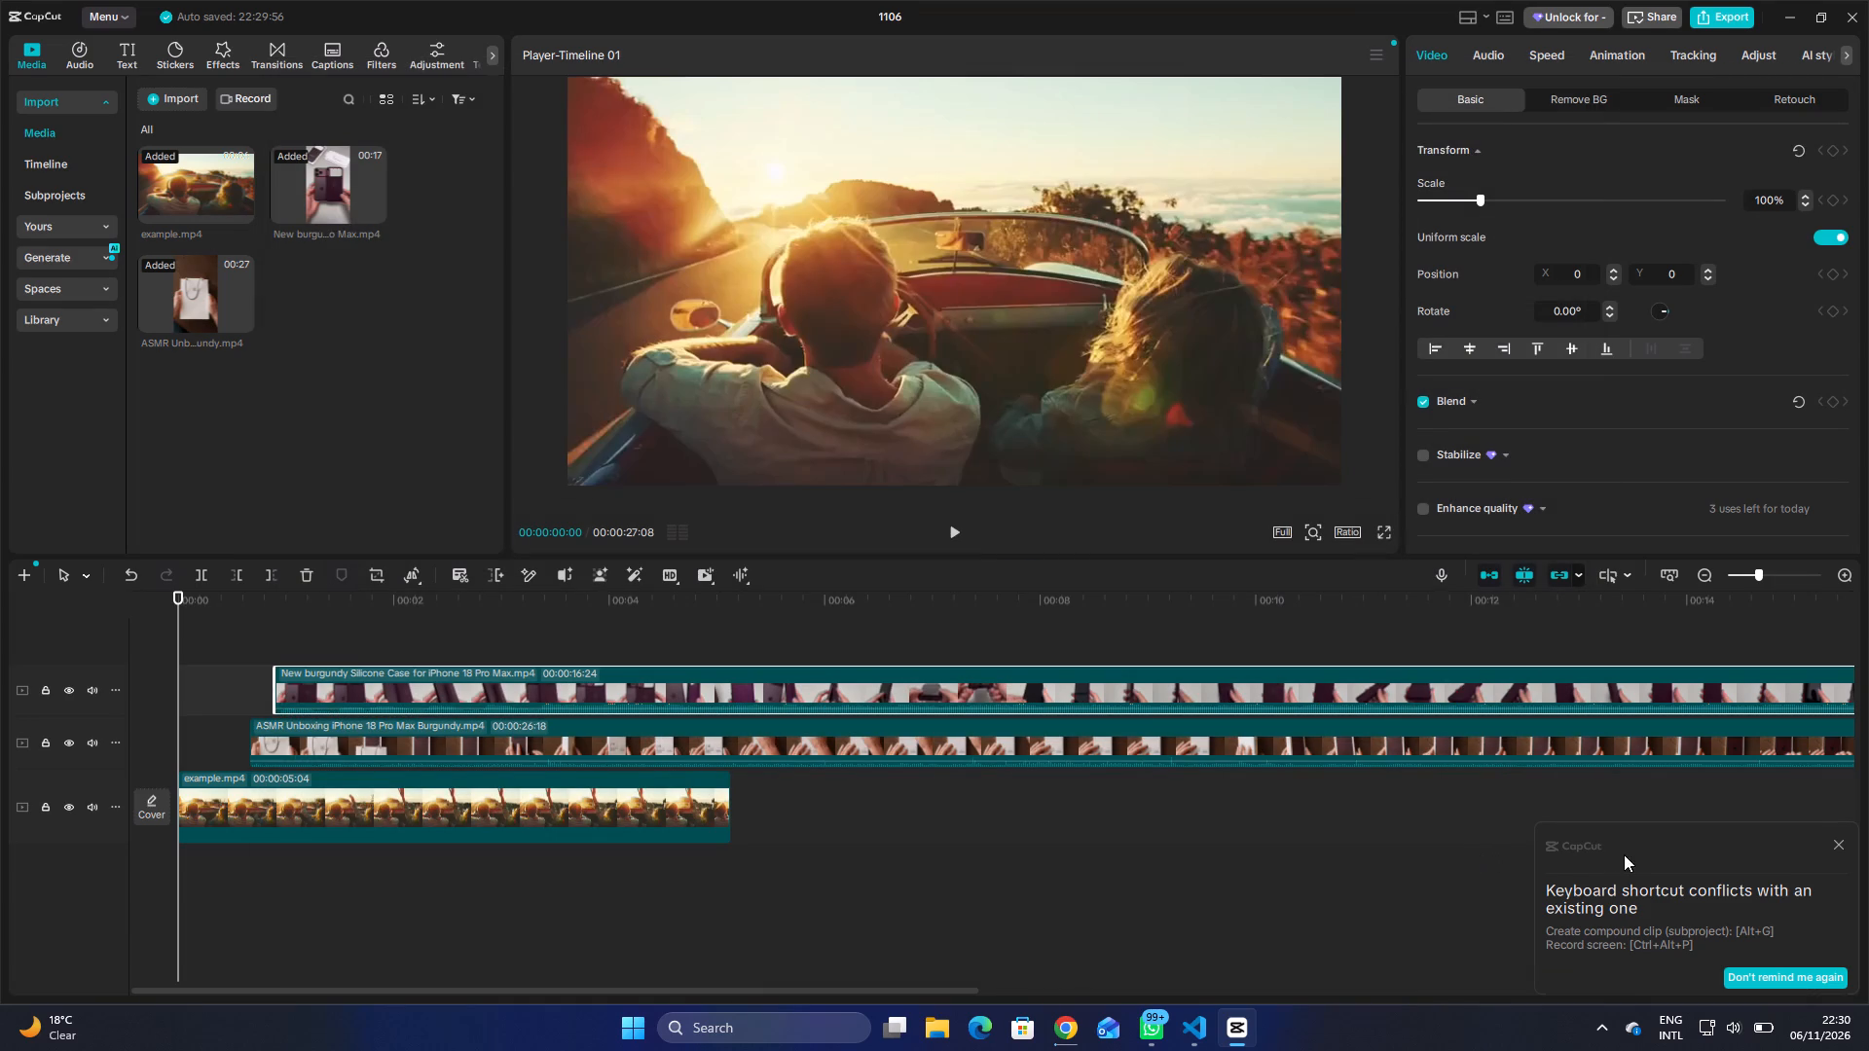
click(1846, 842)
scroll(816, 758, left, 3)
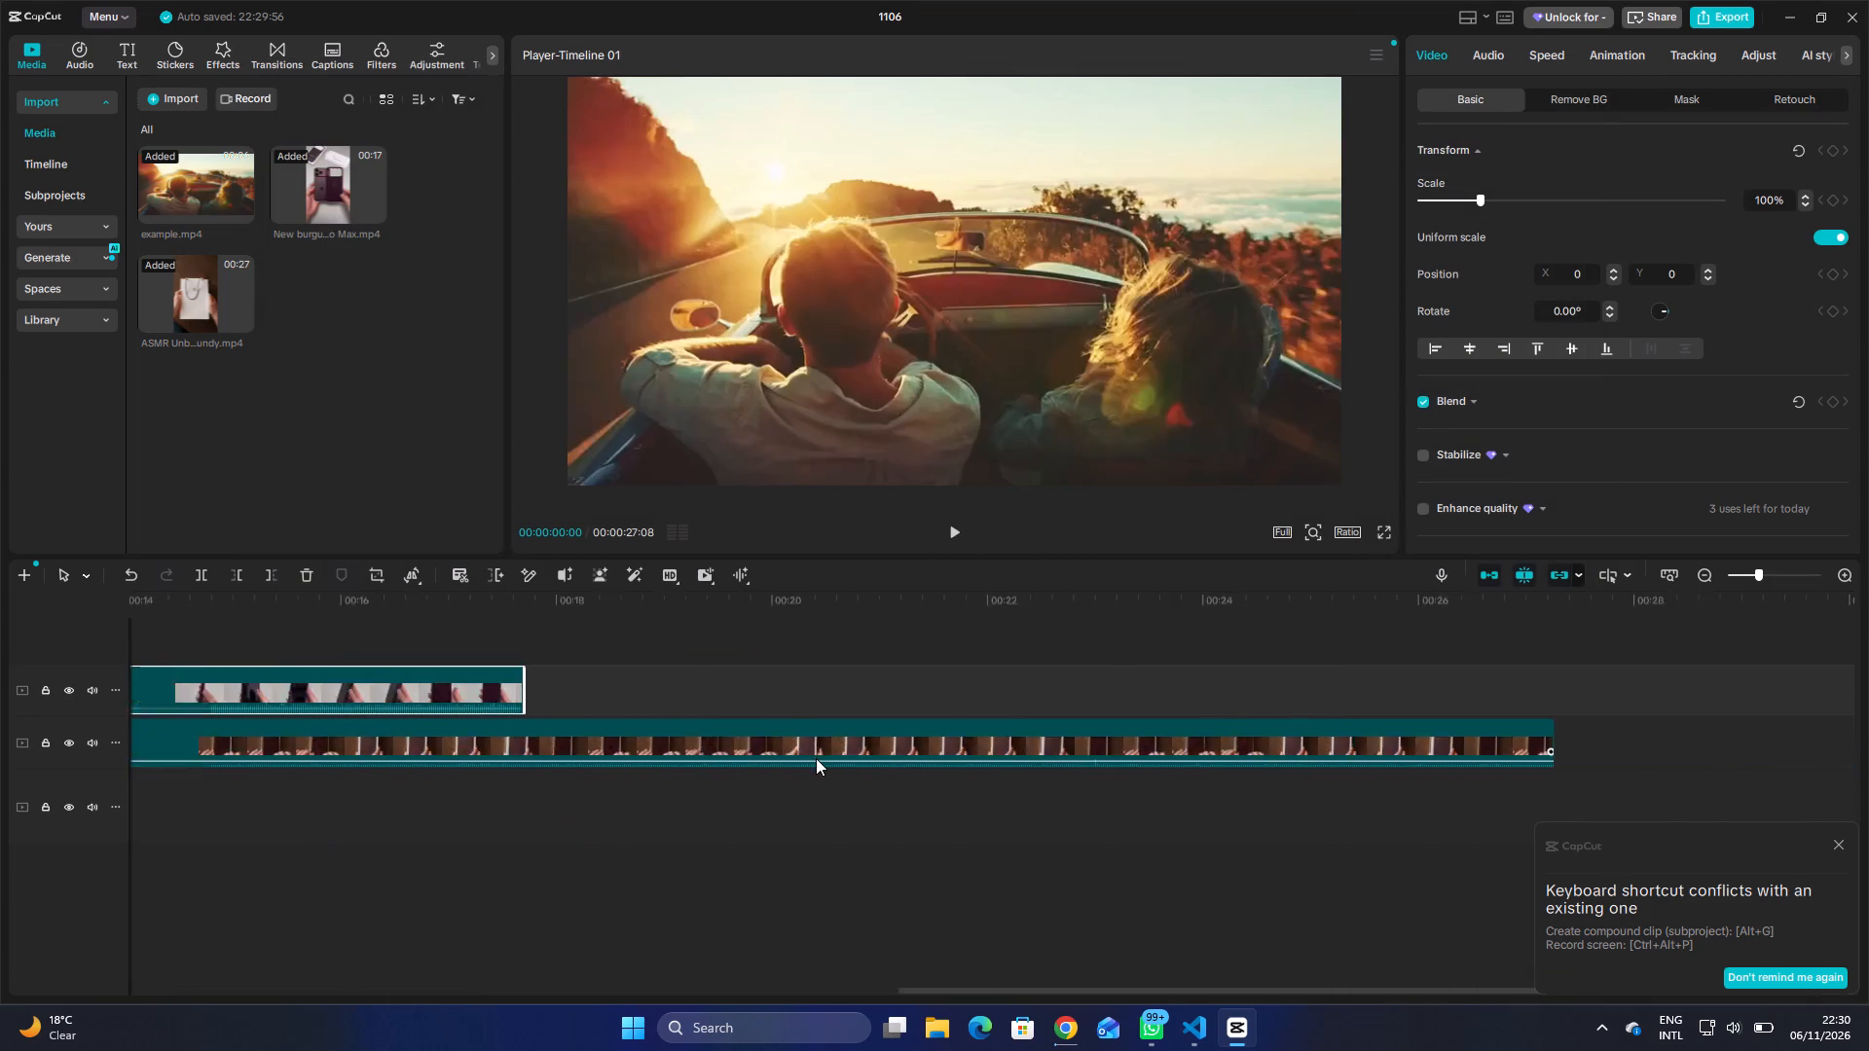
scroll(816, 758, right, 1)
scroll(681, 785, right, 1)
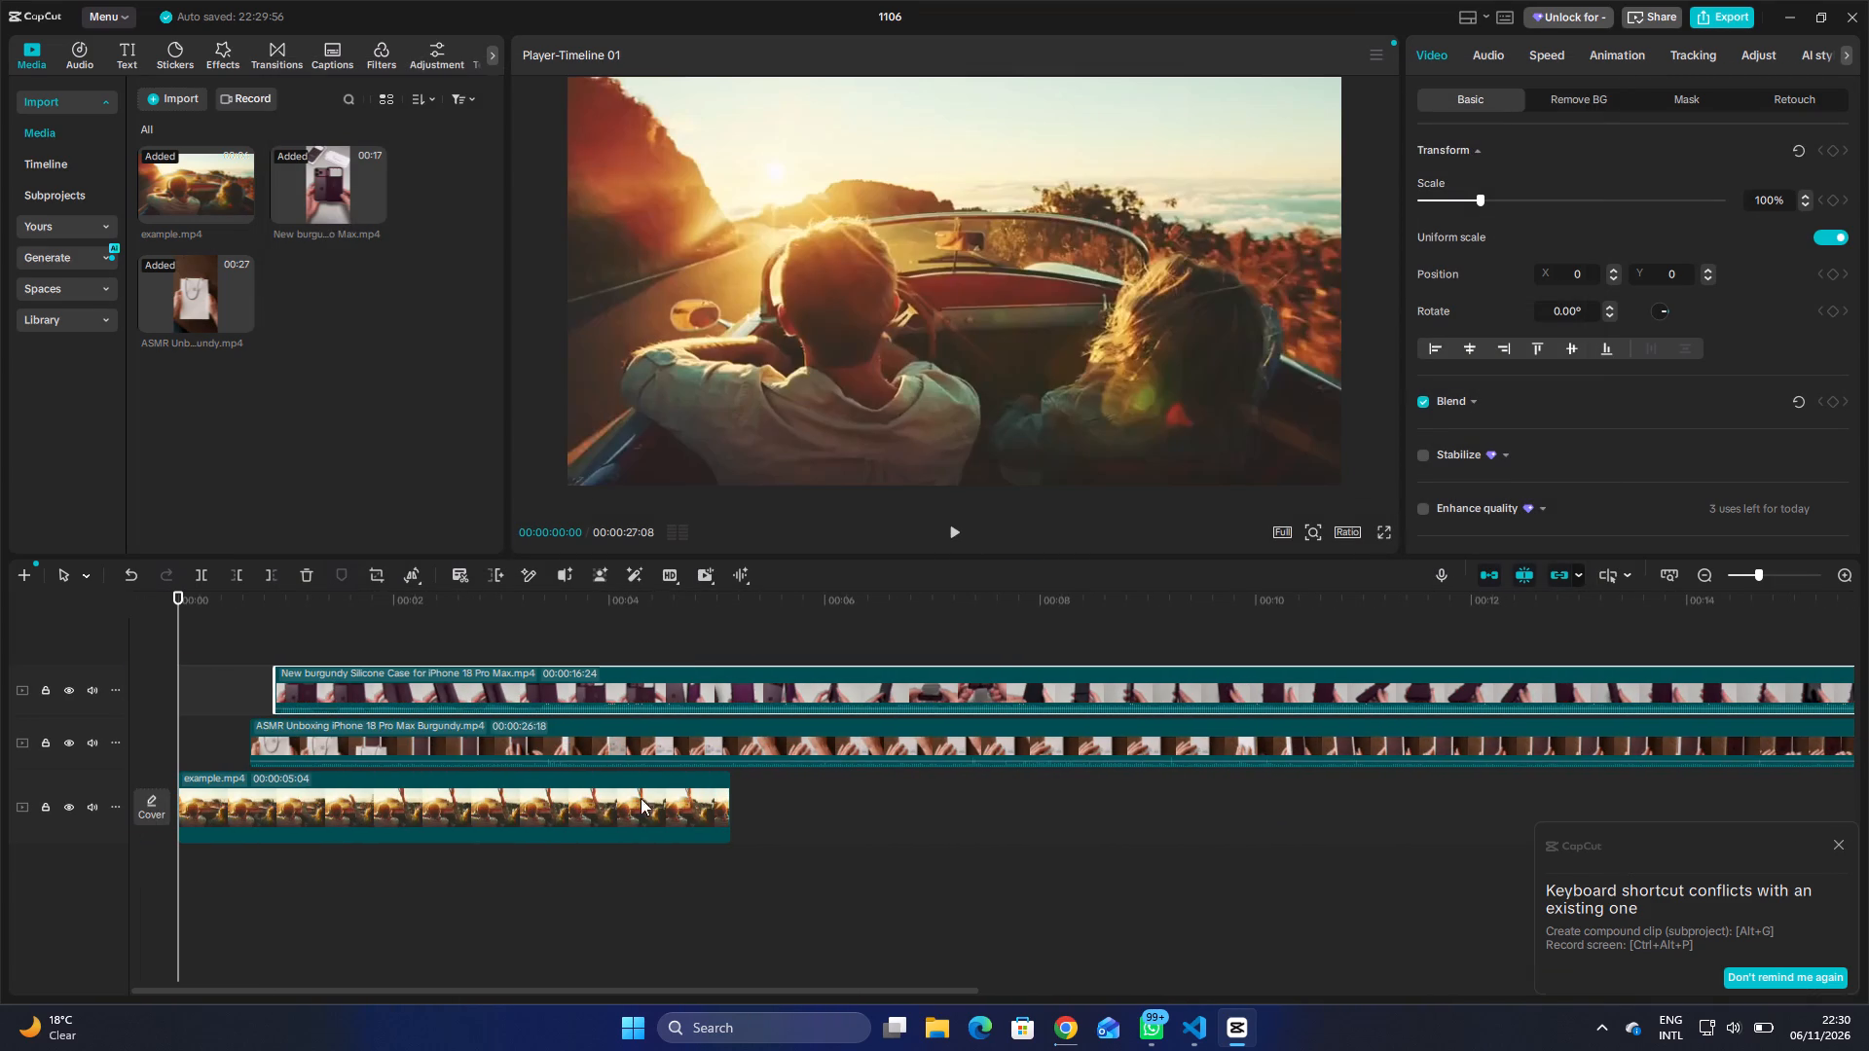
Delete the example.mp4 clip from the main track.
click(613, 814)
key(Delete)
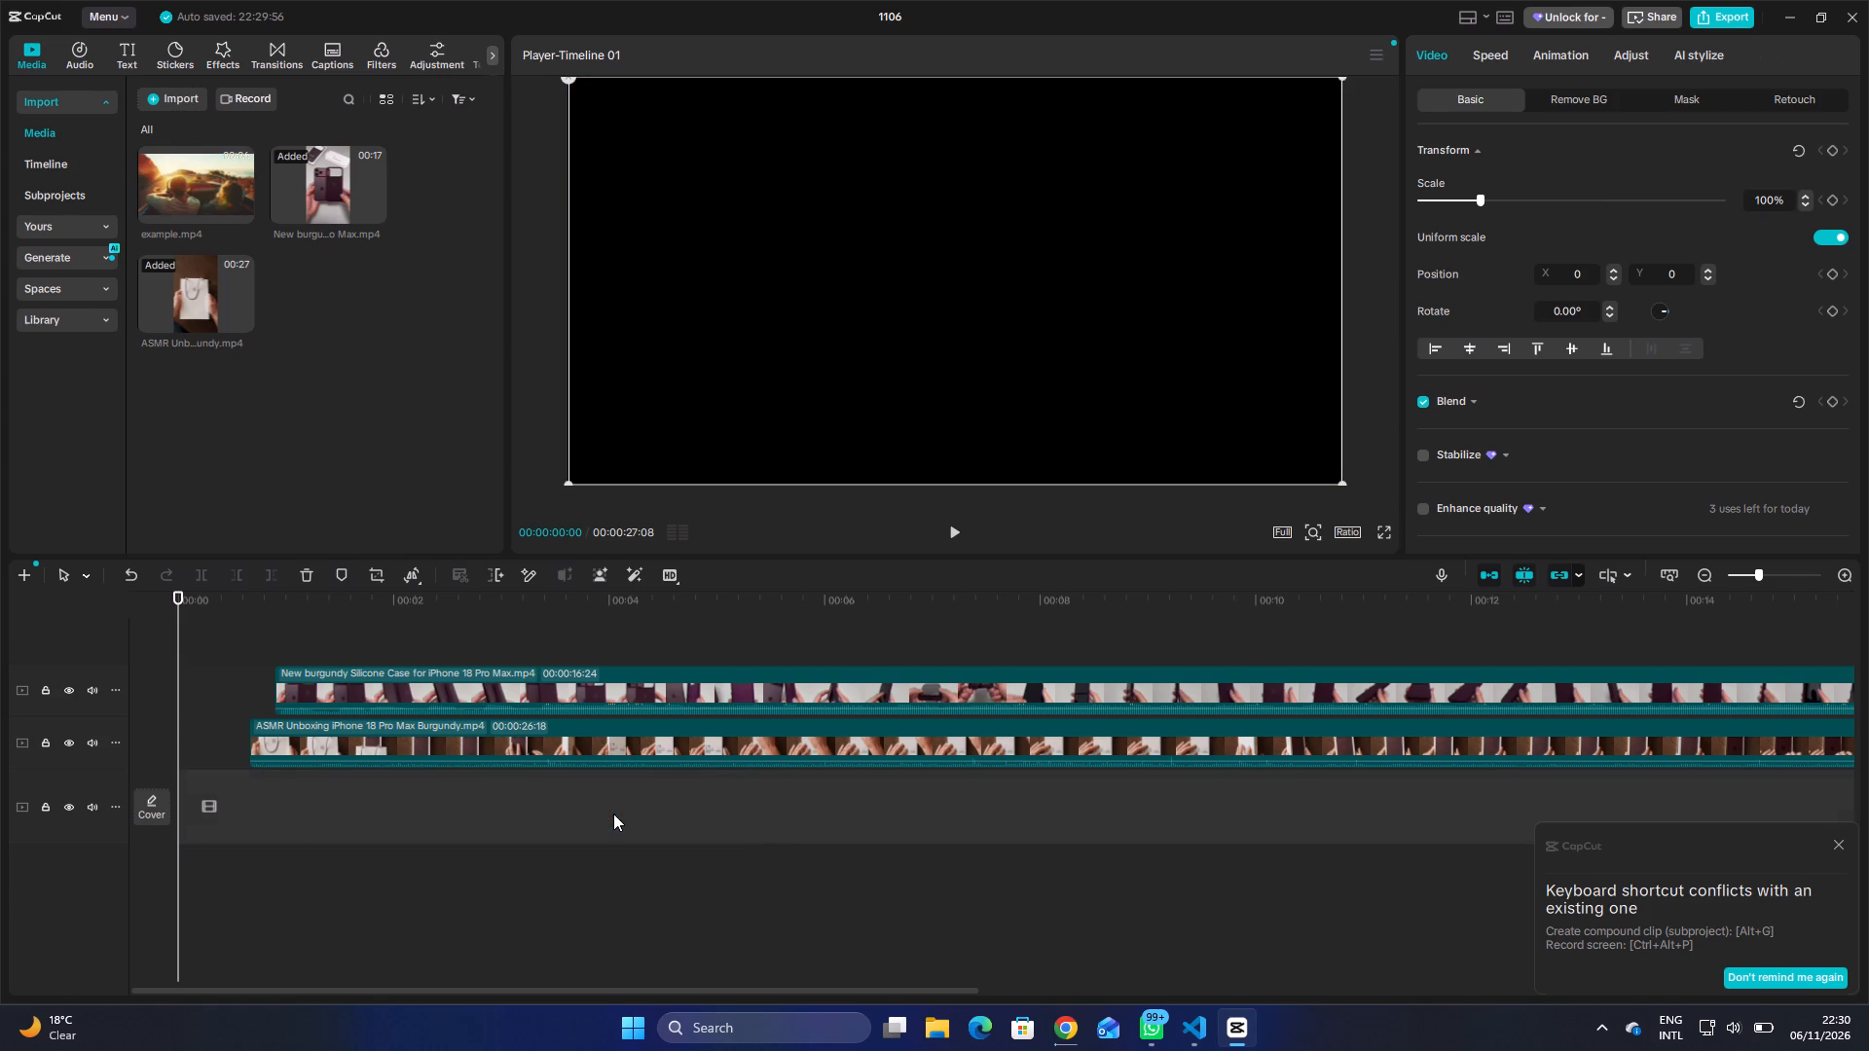
Move the ASMR Unboxing clip on its track so it starts at the beginning of the timeline.
drag(474, 742, 365, 745)
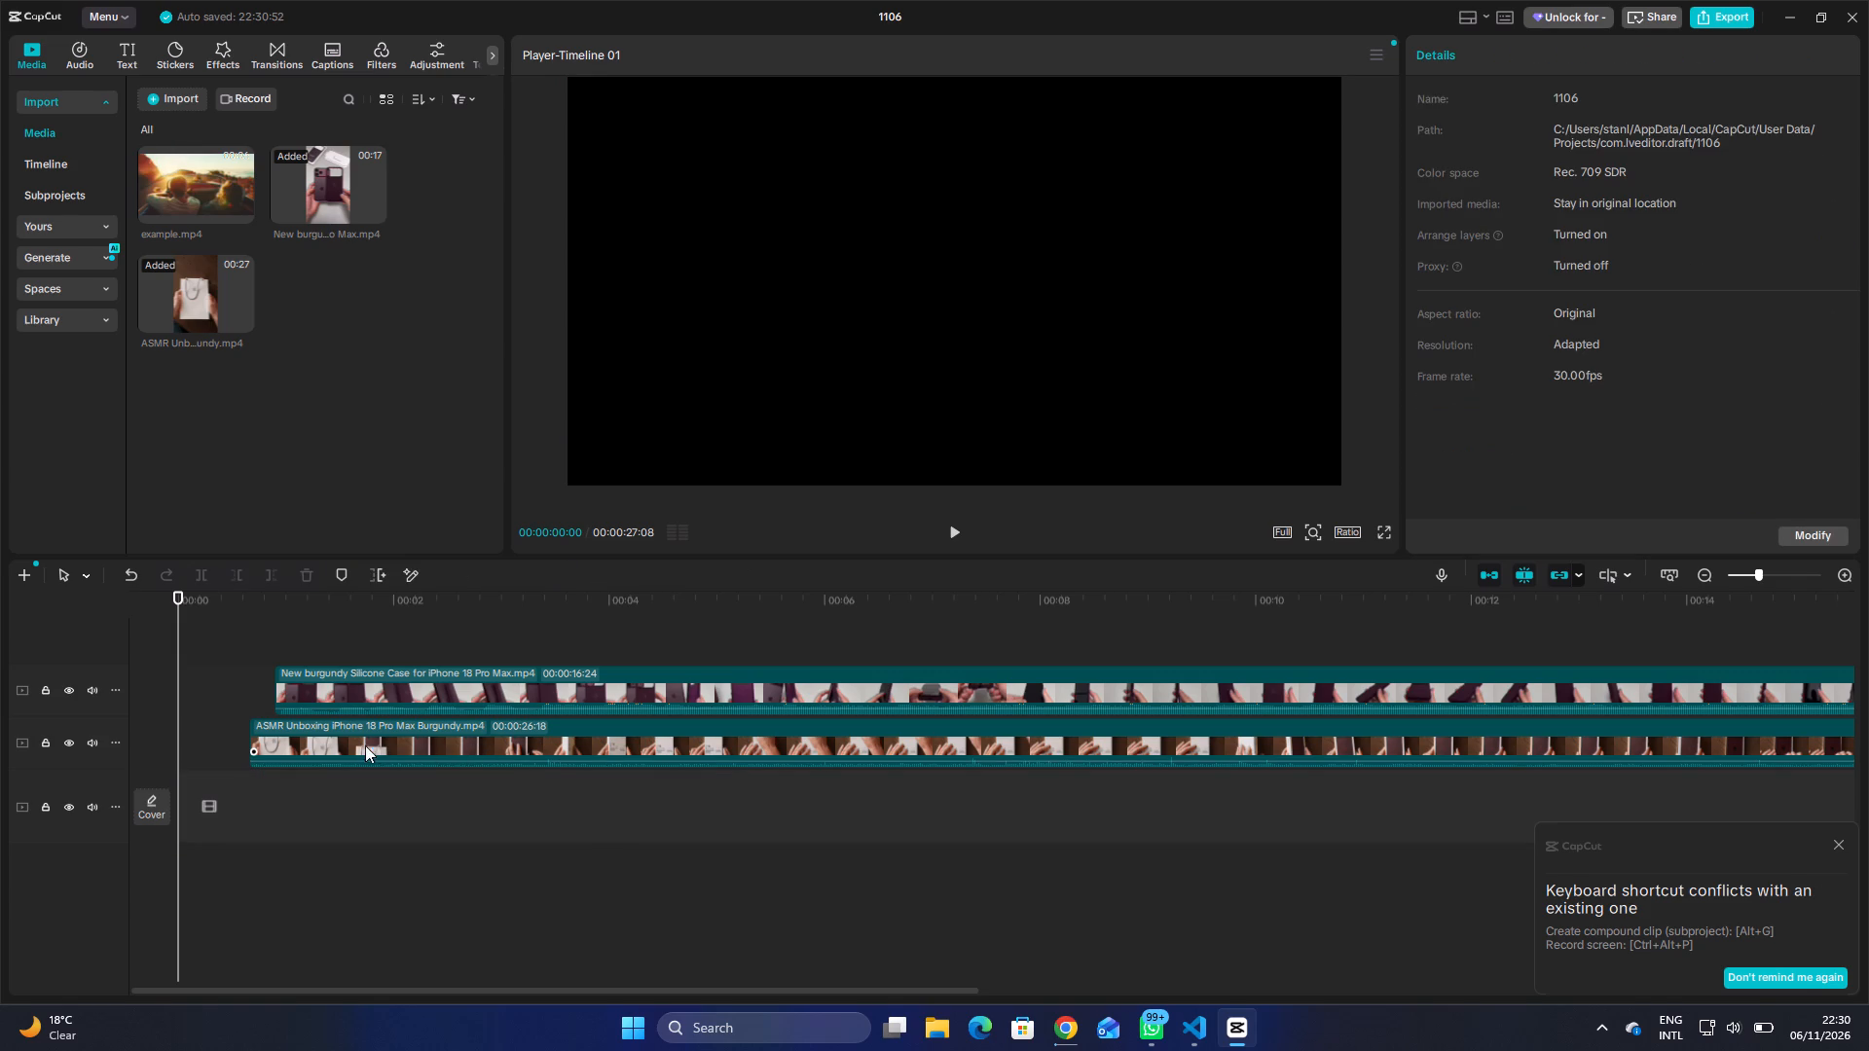
drag(365, 745, 360, 745)
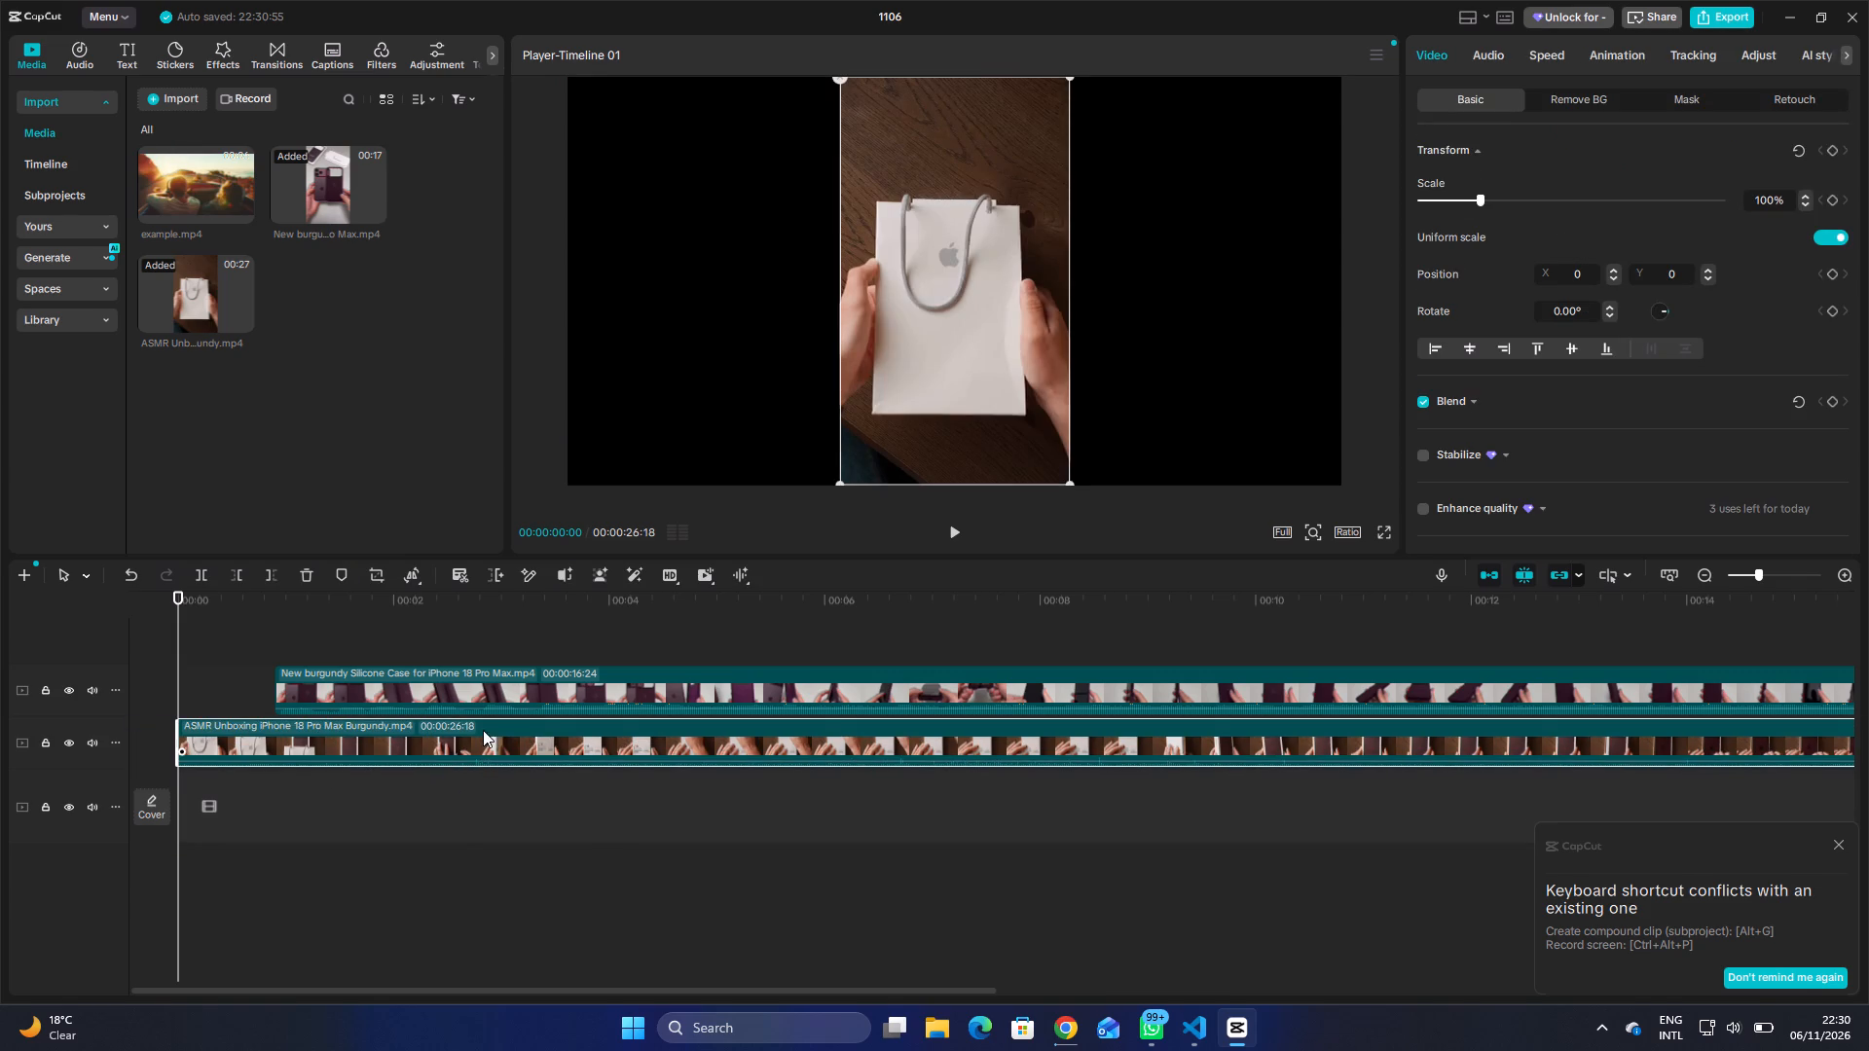
Move the burgundy silicone case clip onto the ASMR Unboxing clip's track, directly after that clip's end.
drag(519, 689, 532, 785)
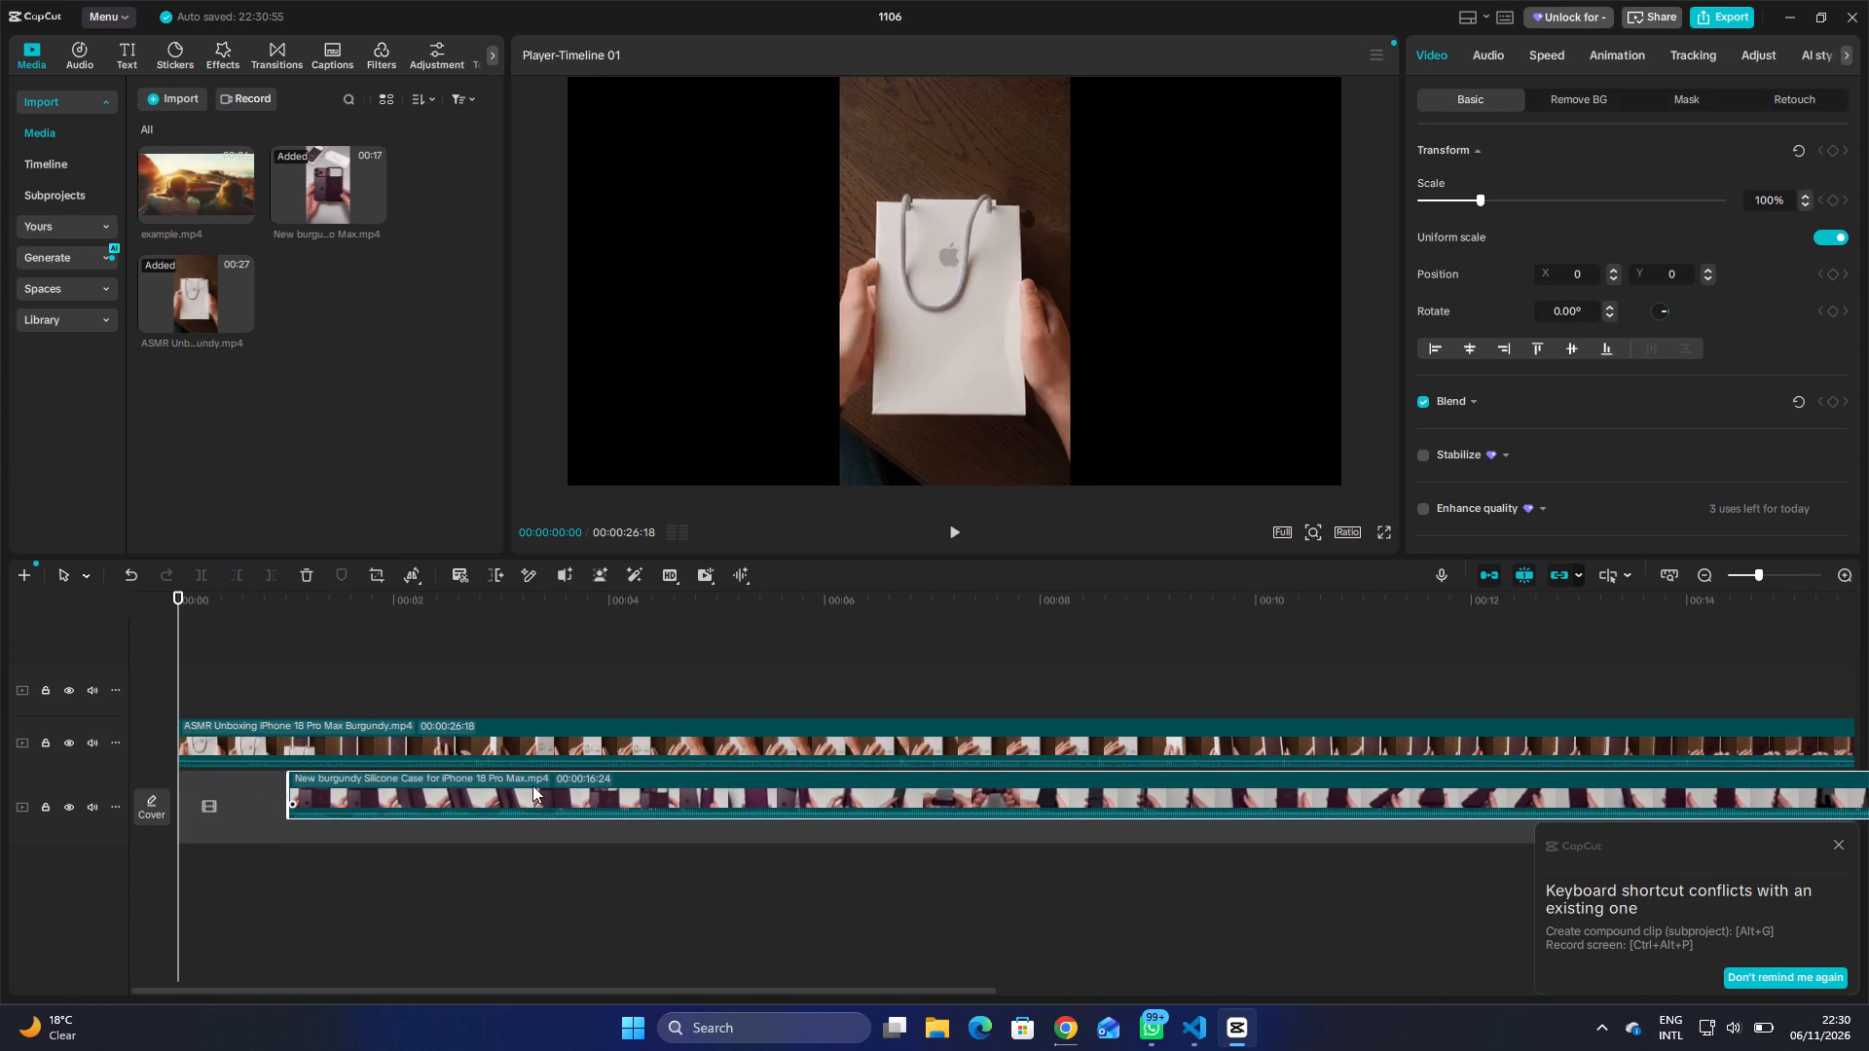
drag(532, 785, 537, 697)
scroll(537, 697, left, 4)
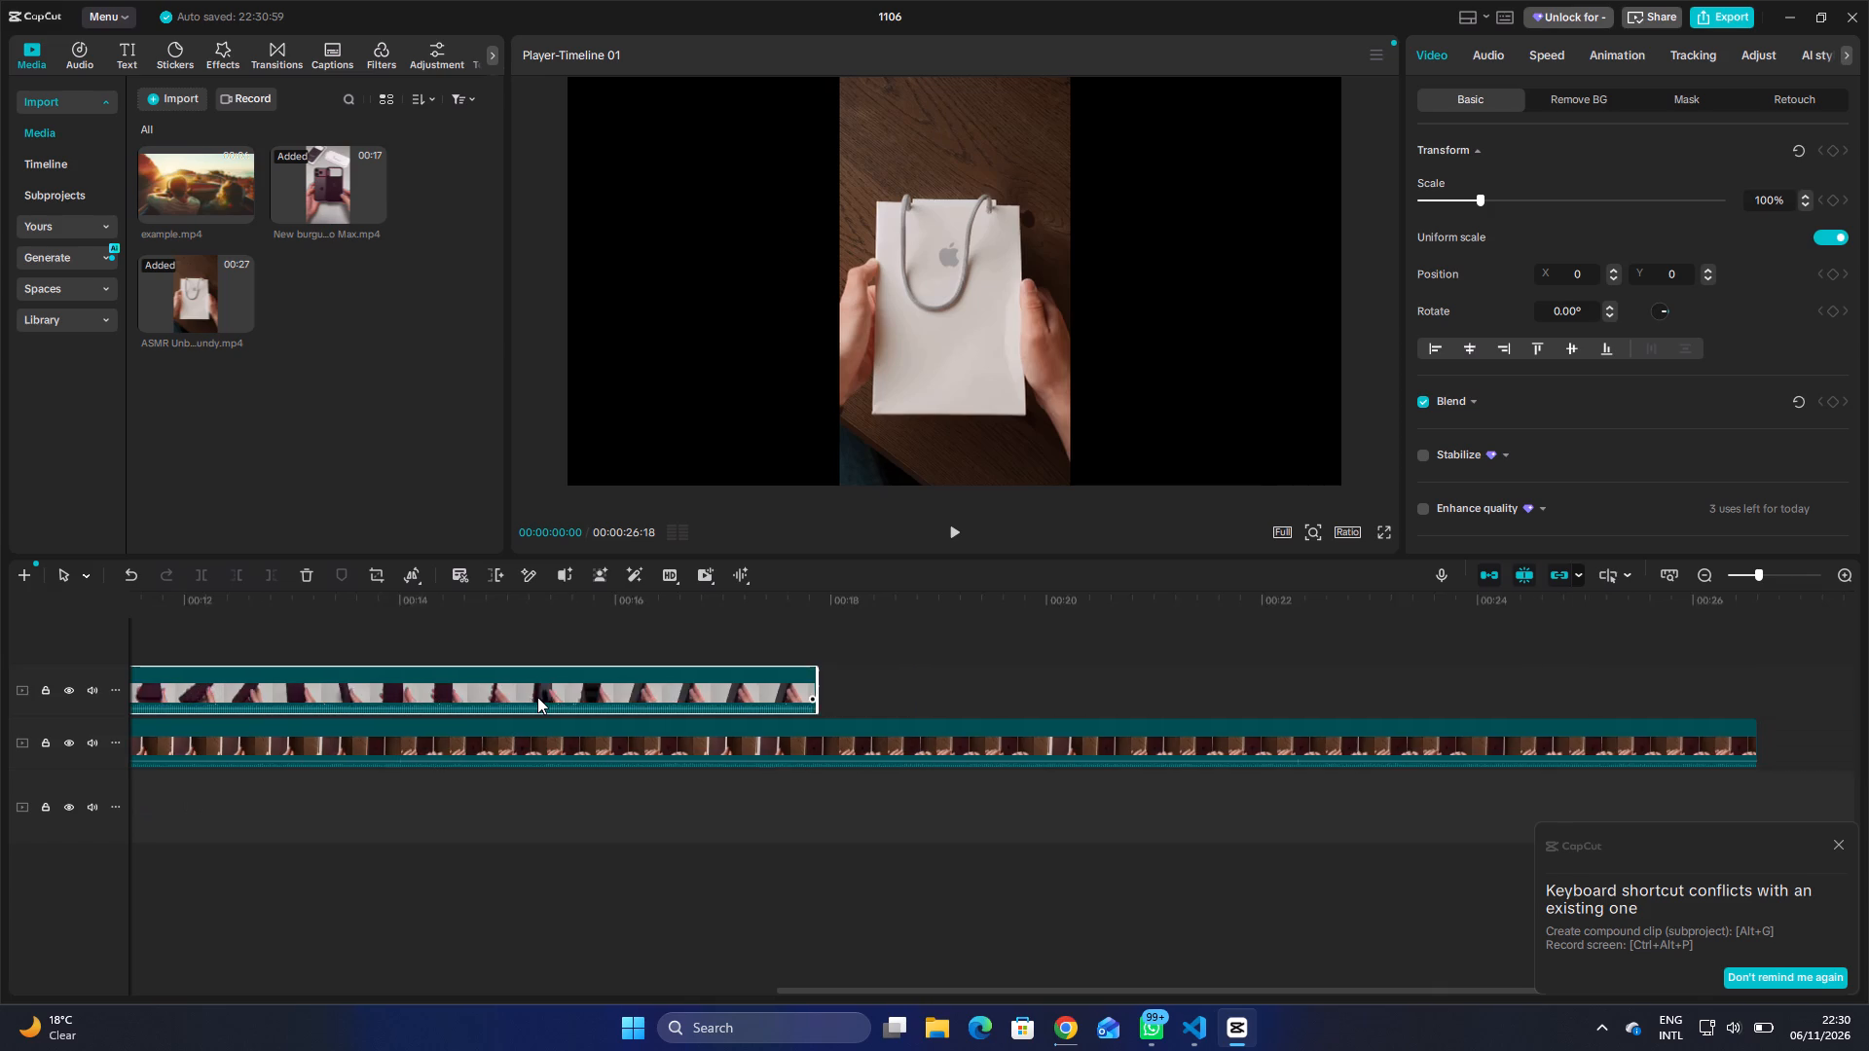
scroll(537, 697, left, 1)
drag(341, 695, 803, 705)
scroll(803, 705, right, 4)
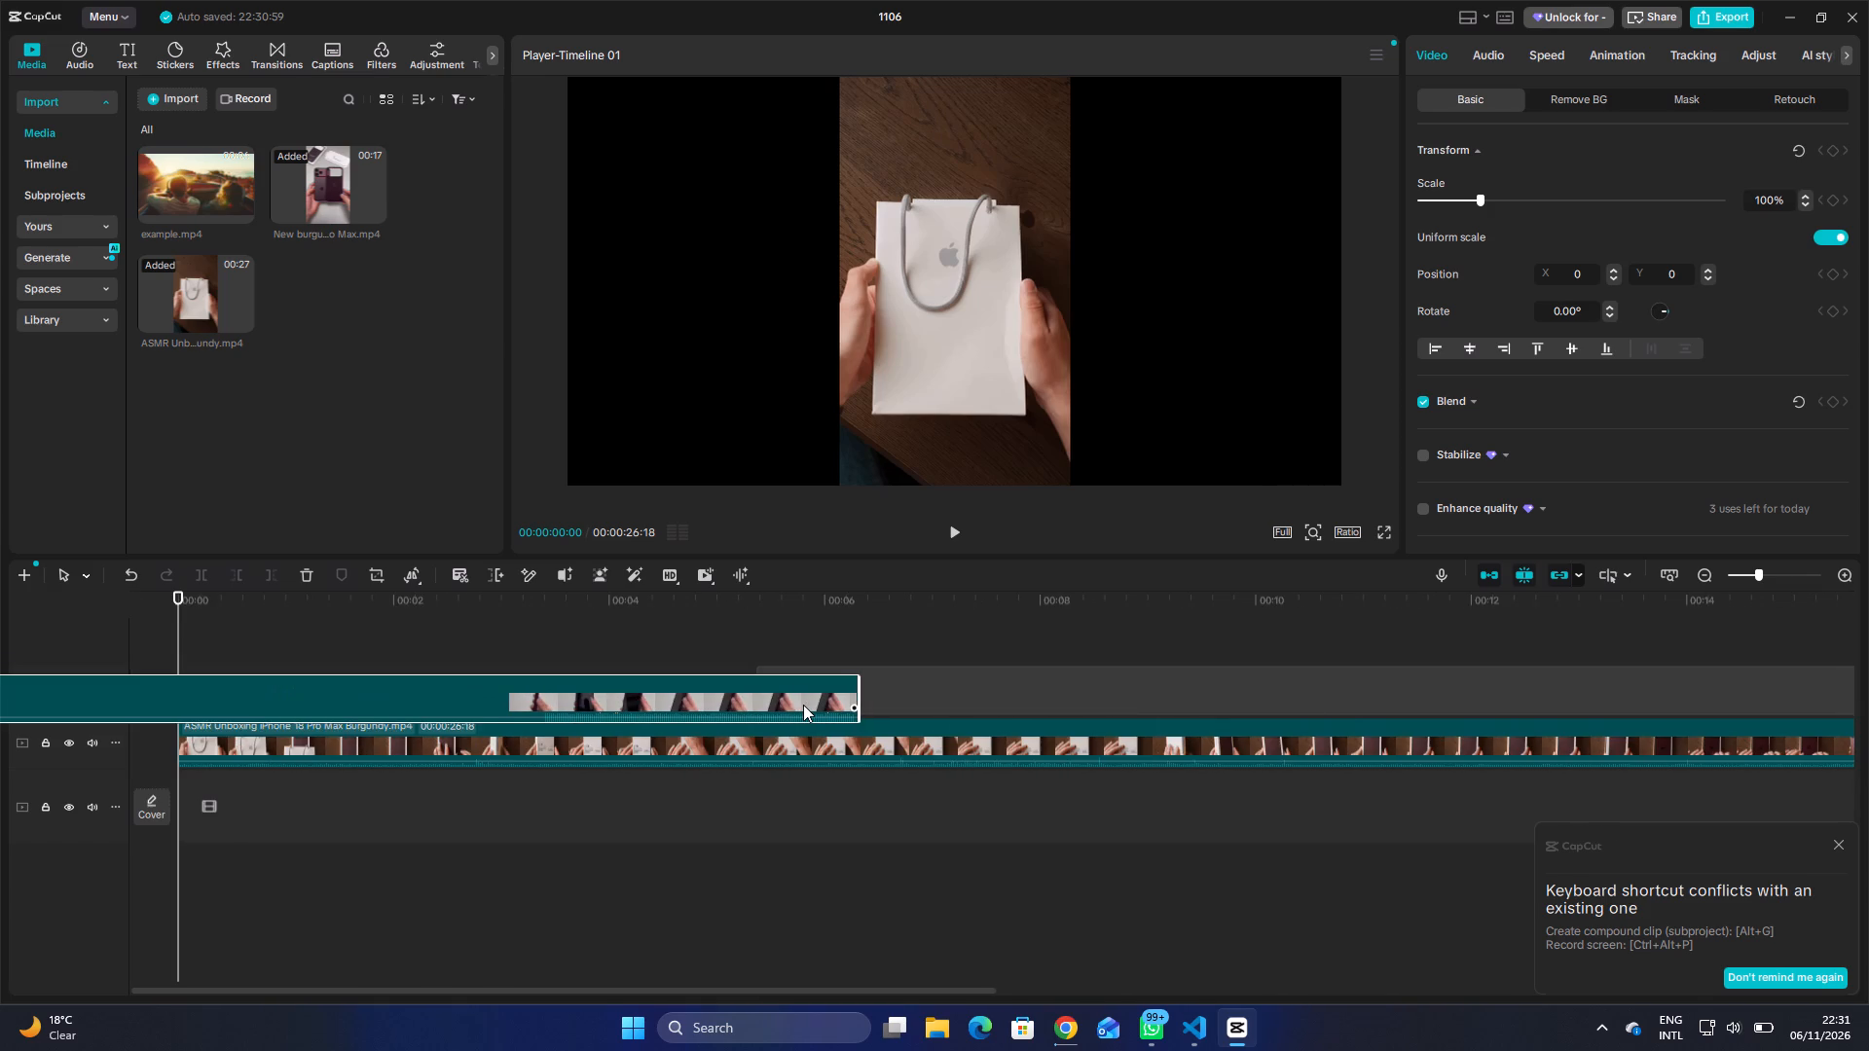
drag(803, 705, 1728, 671)
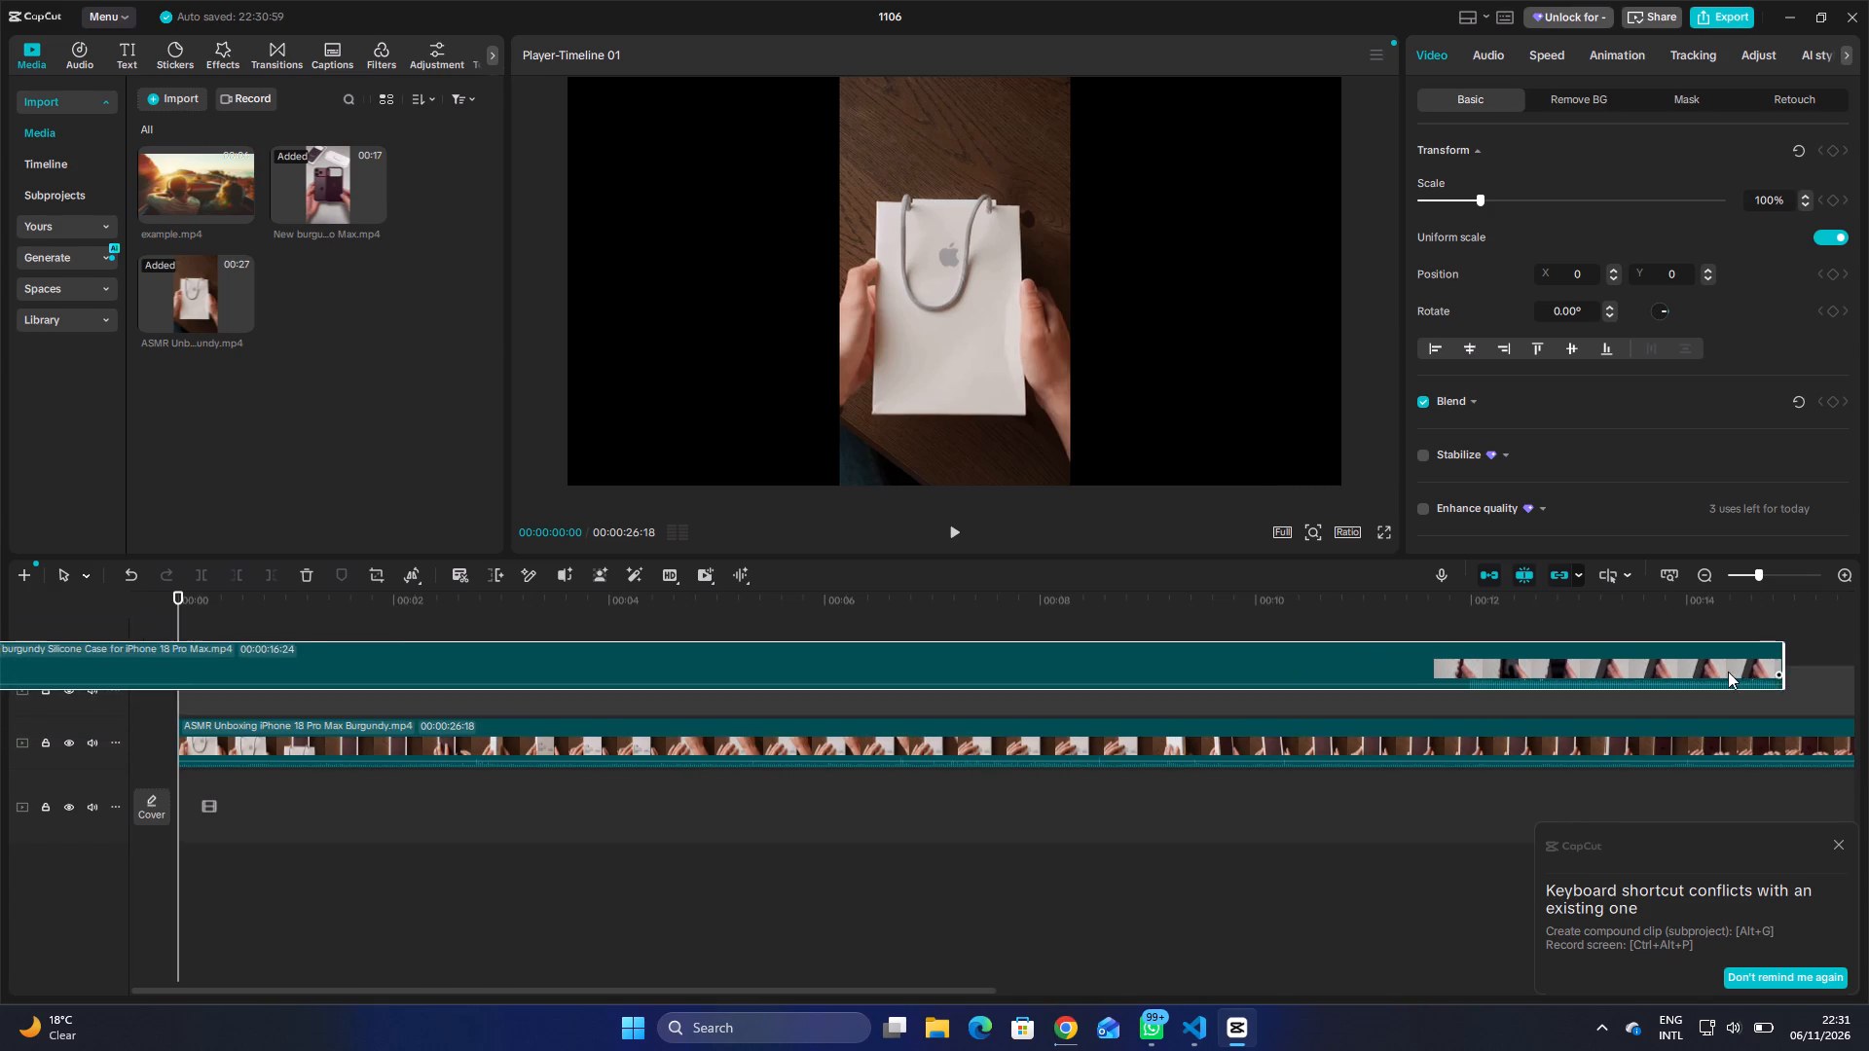
drag(1728, 671, 1868, 691)
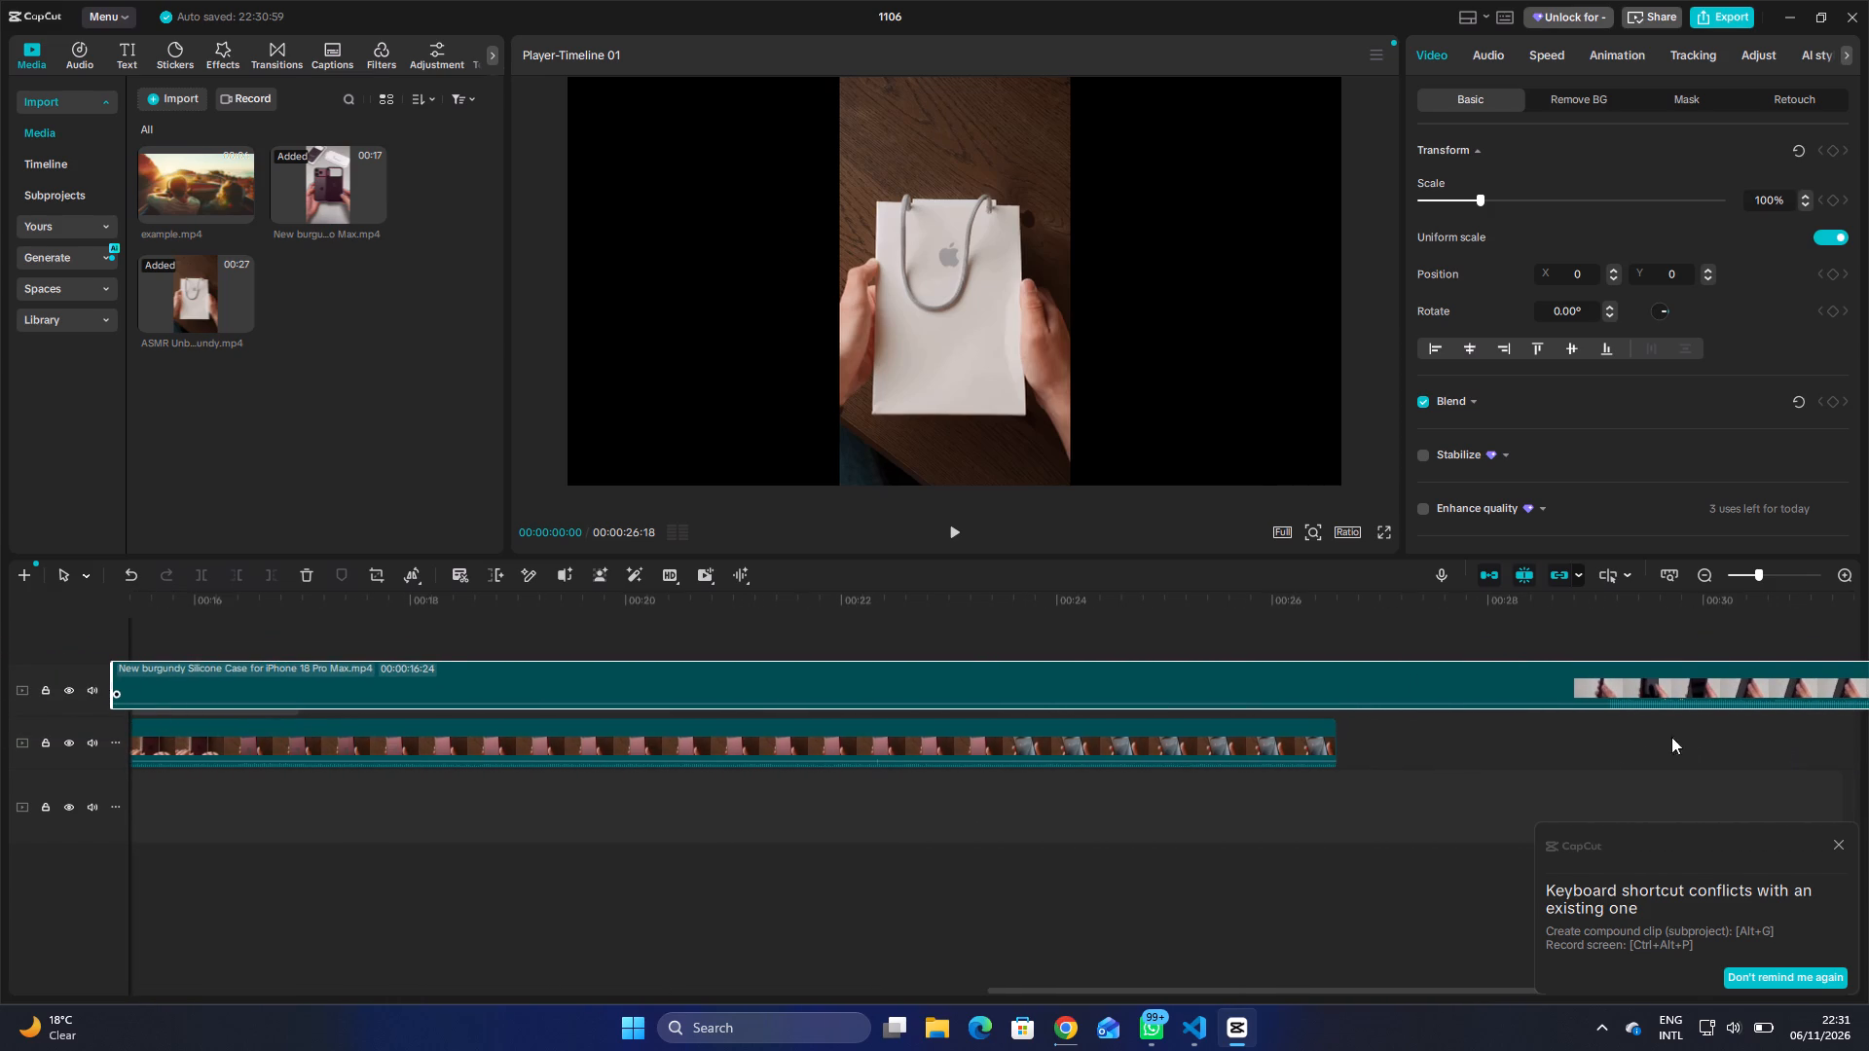
drag(1326, 686, 1868, 635)
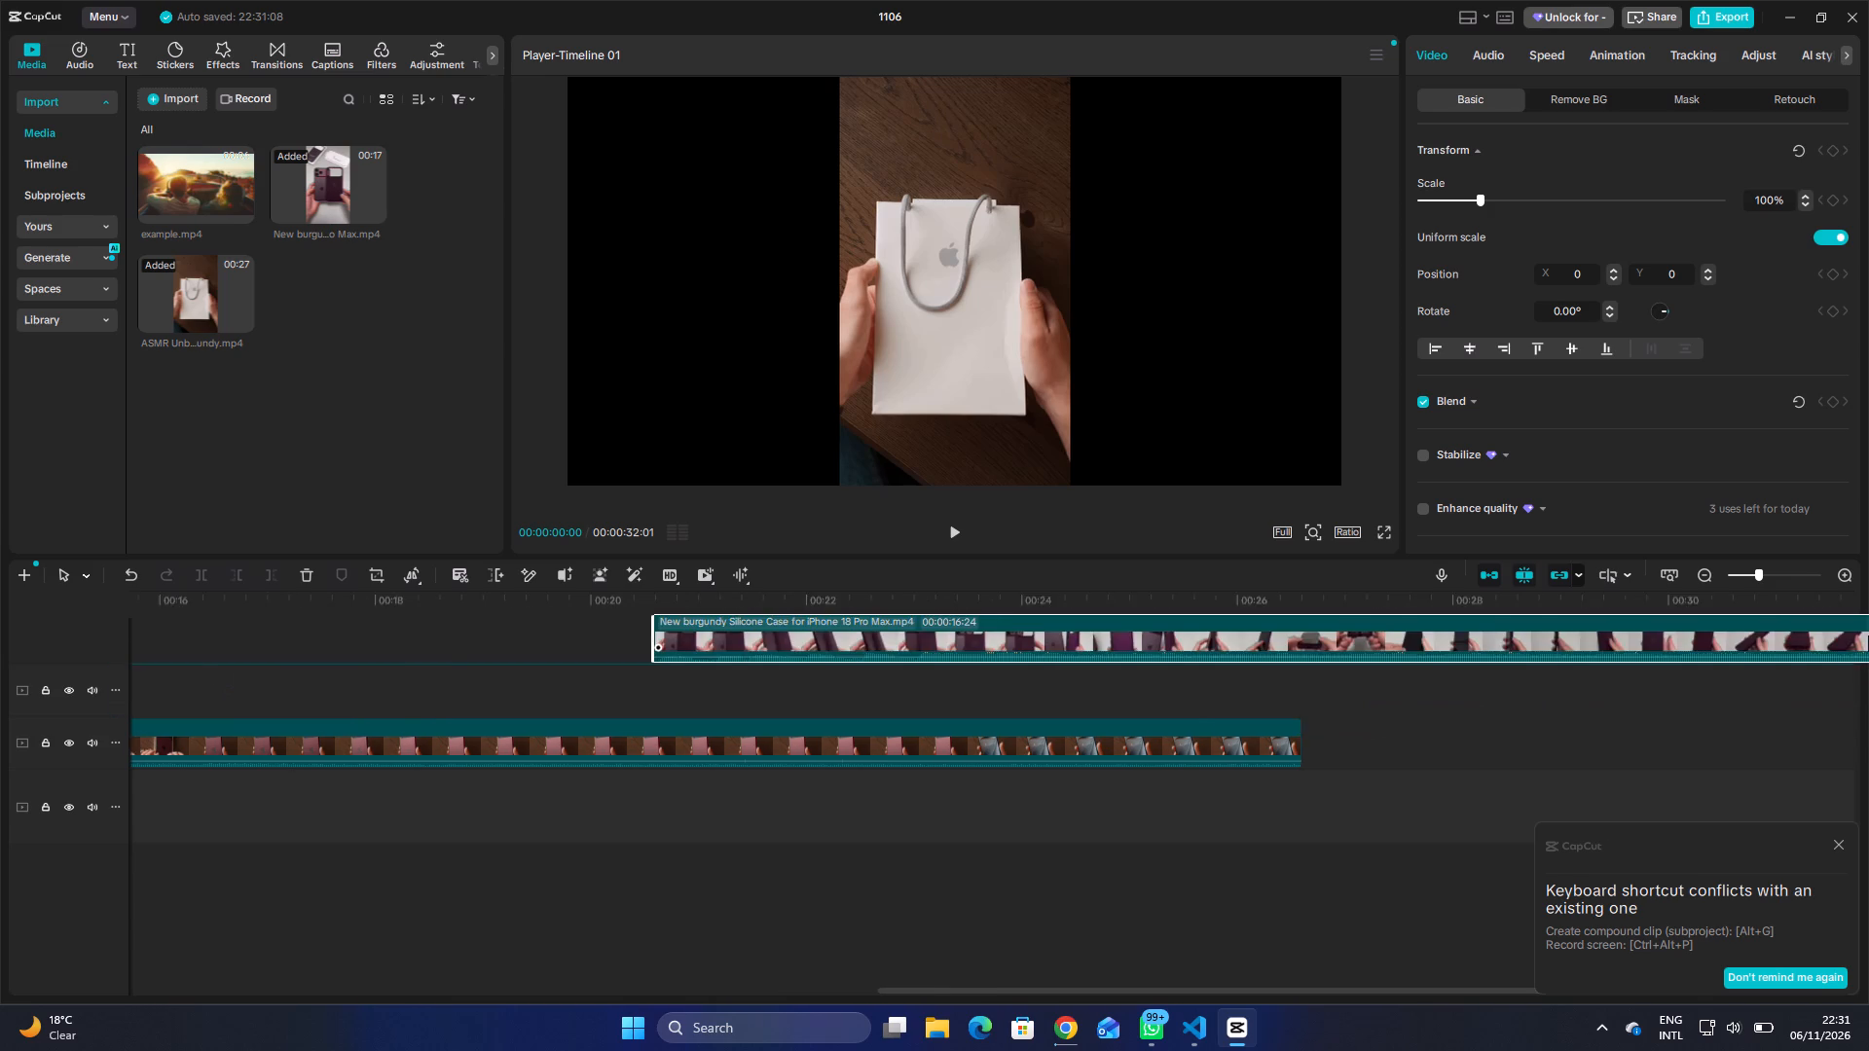
drag(1868, 635, 1781, 684)
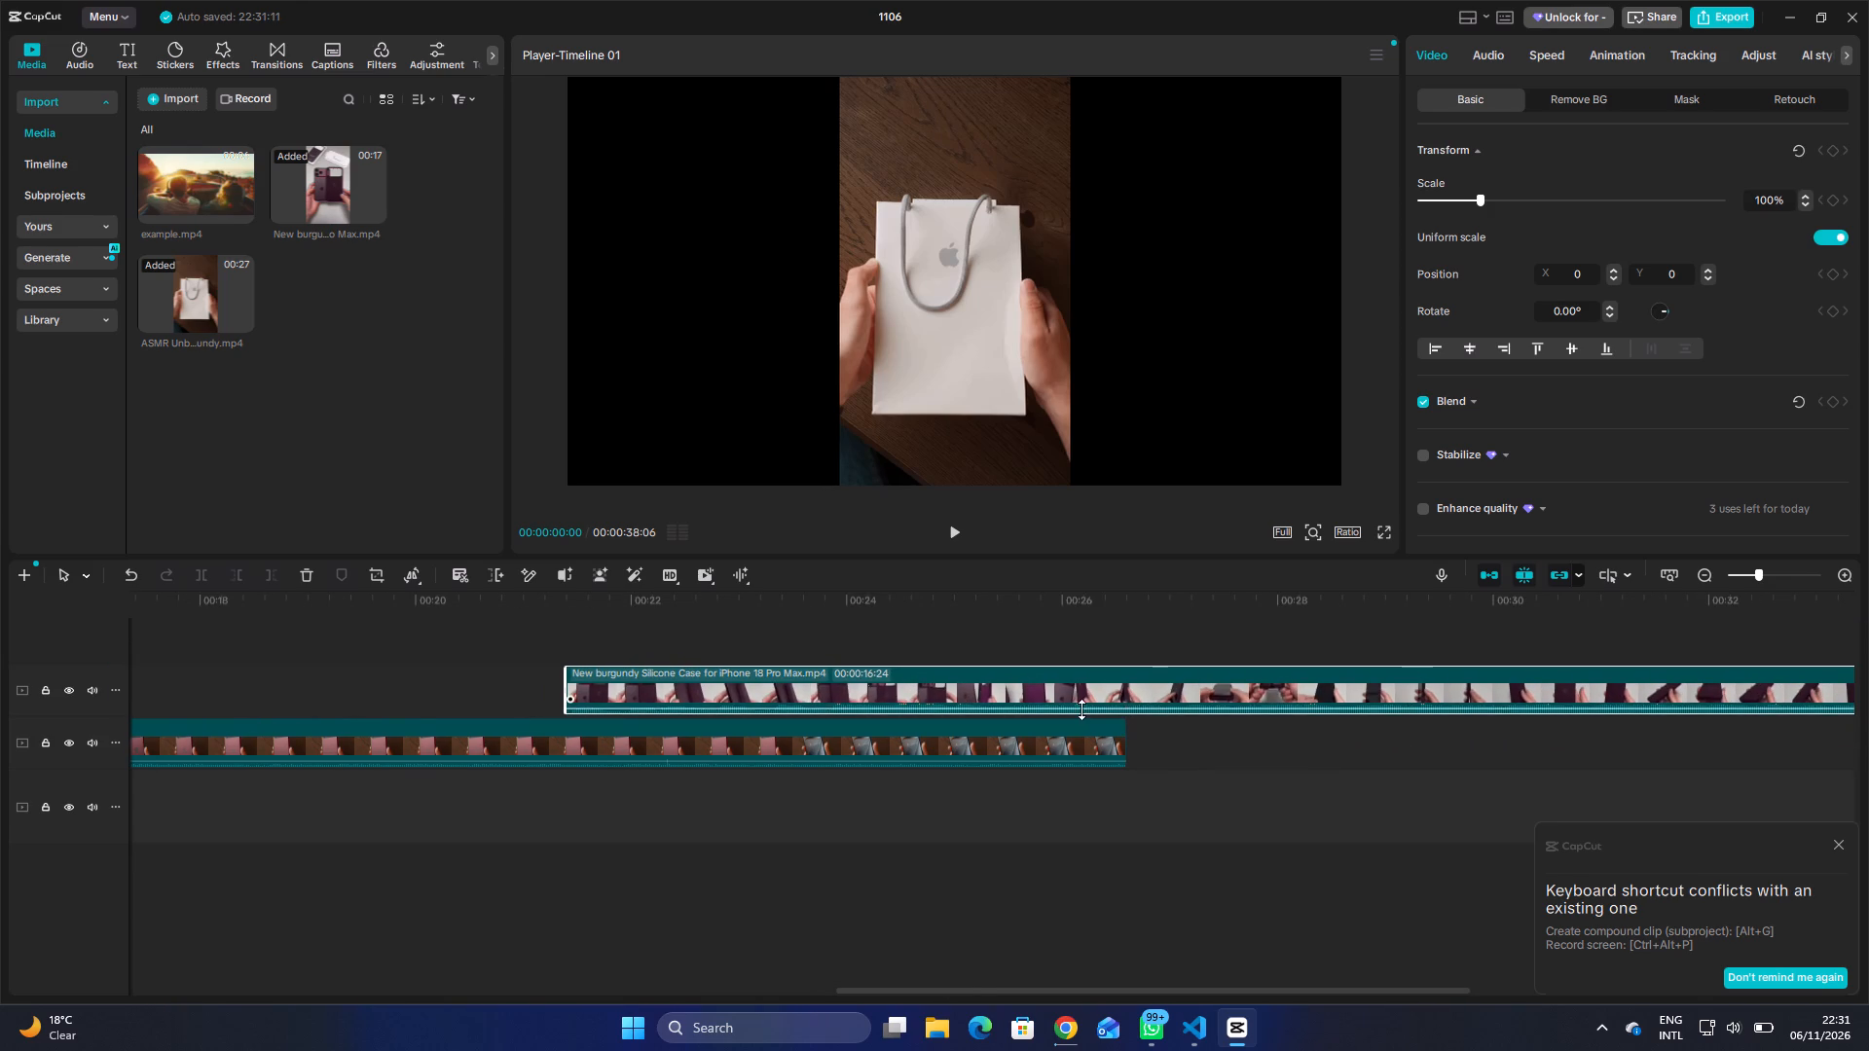
drag(777, 679, 1354, 739)
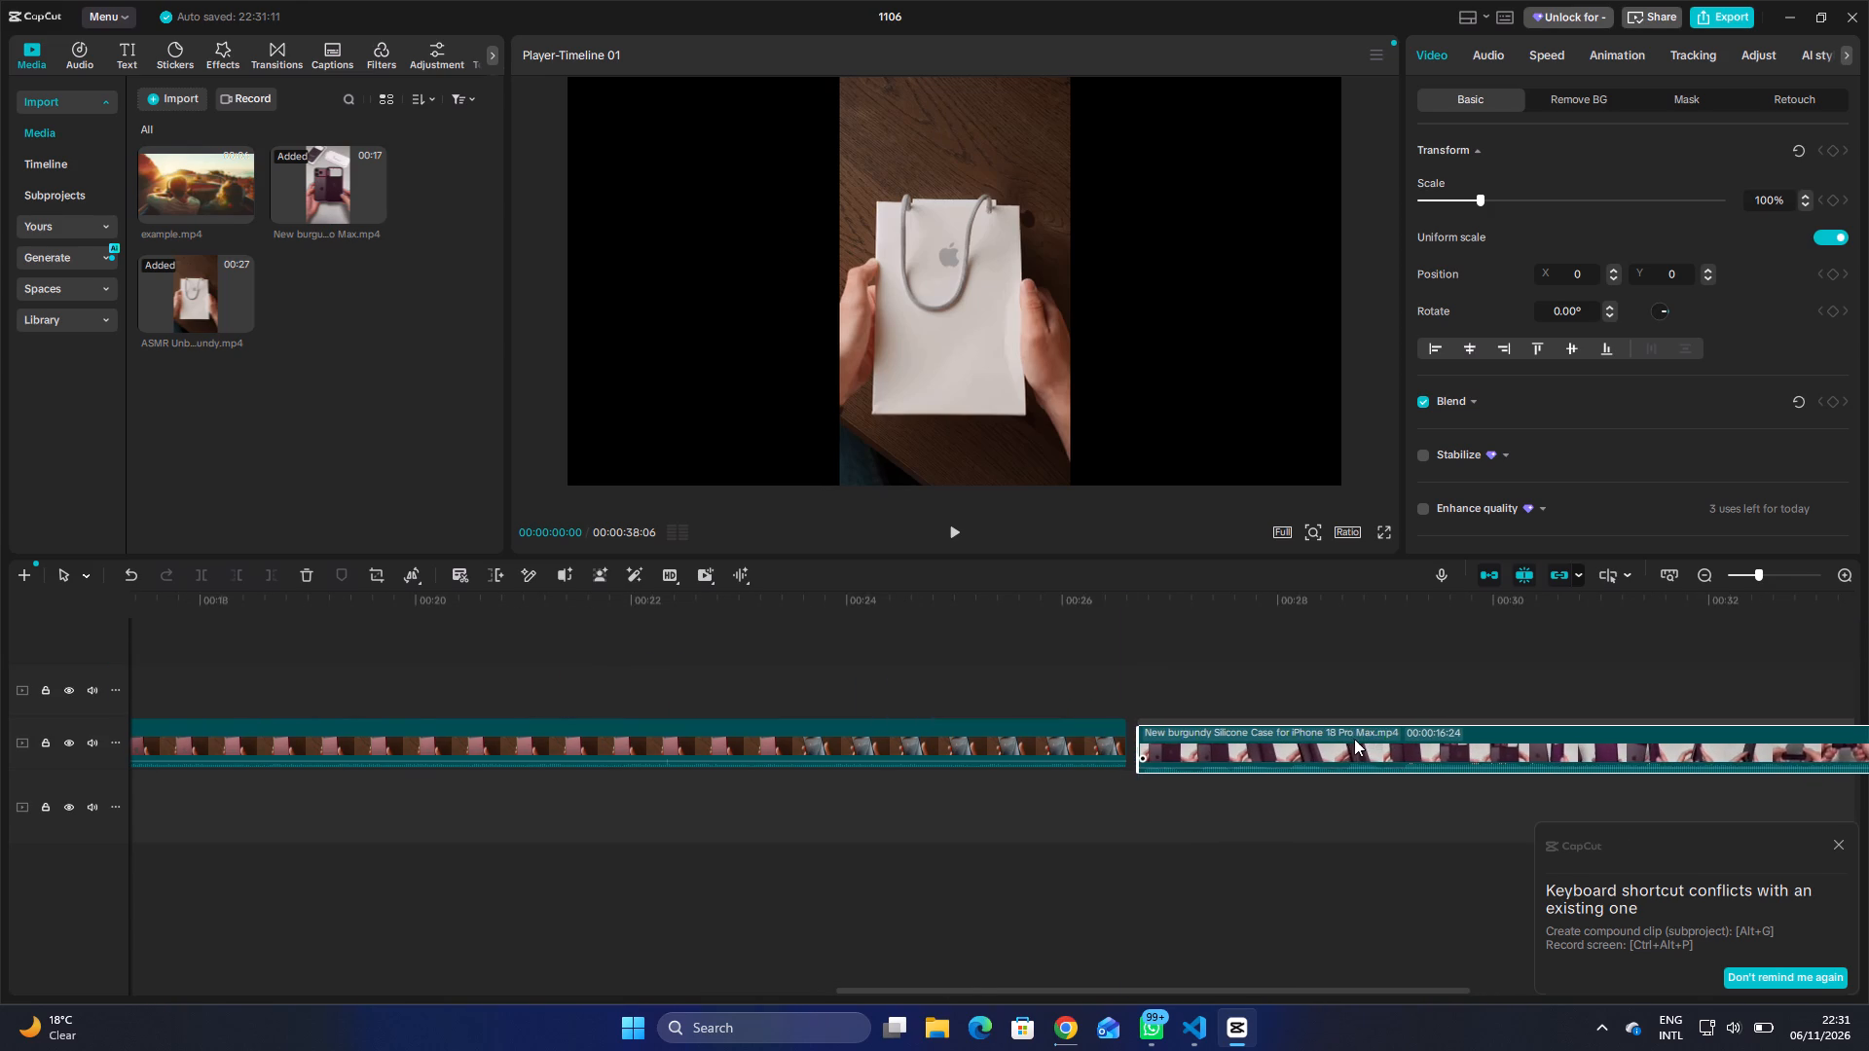
drag(1354, 739, 1331, 735)
click(1331, 735)
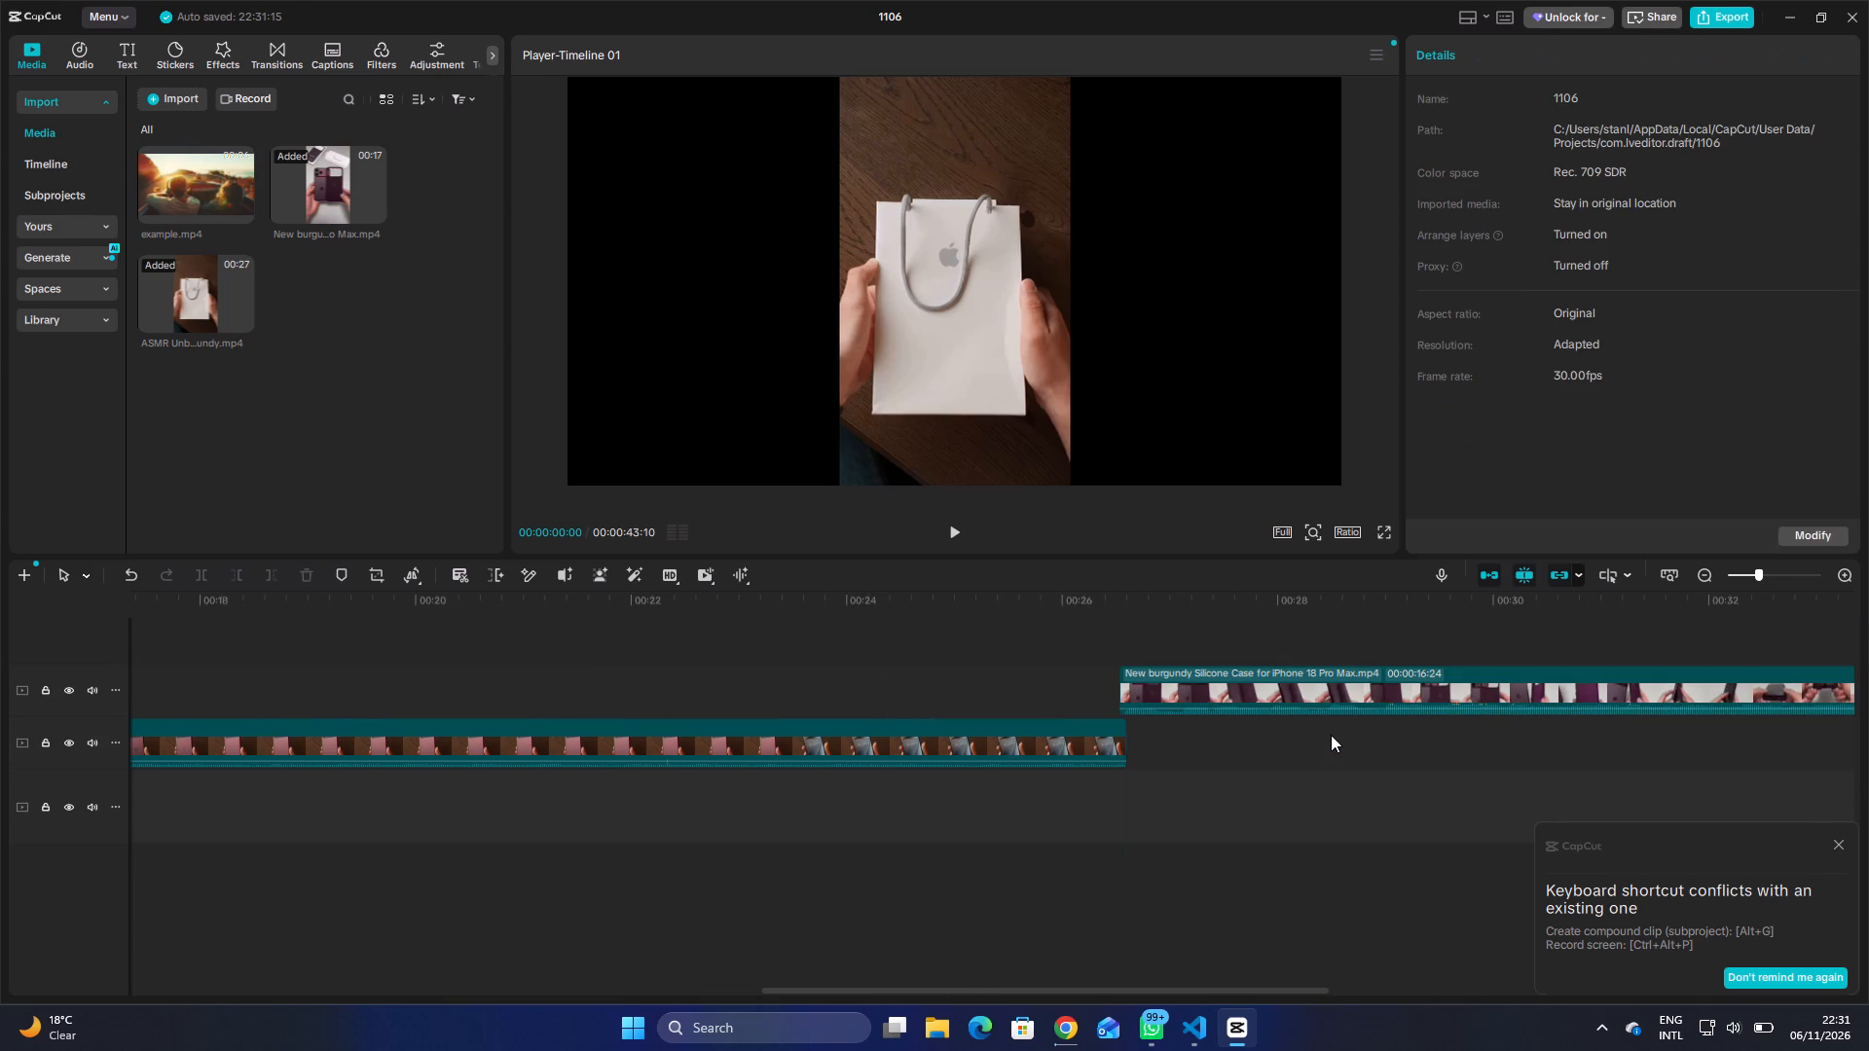
drag(1241, 687, 1251, 723)
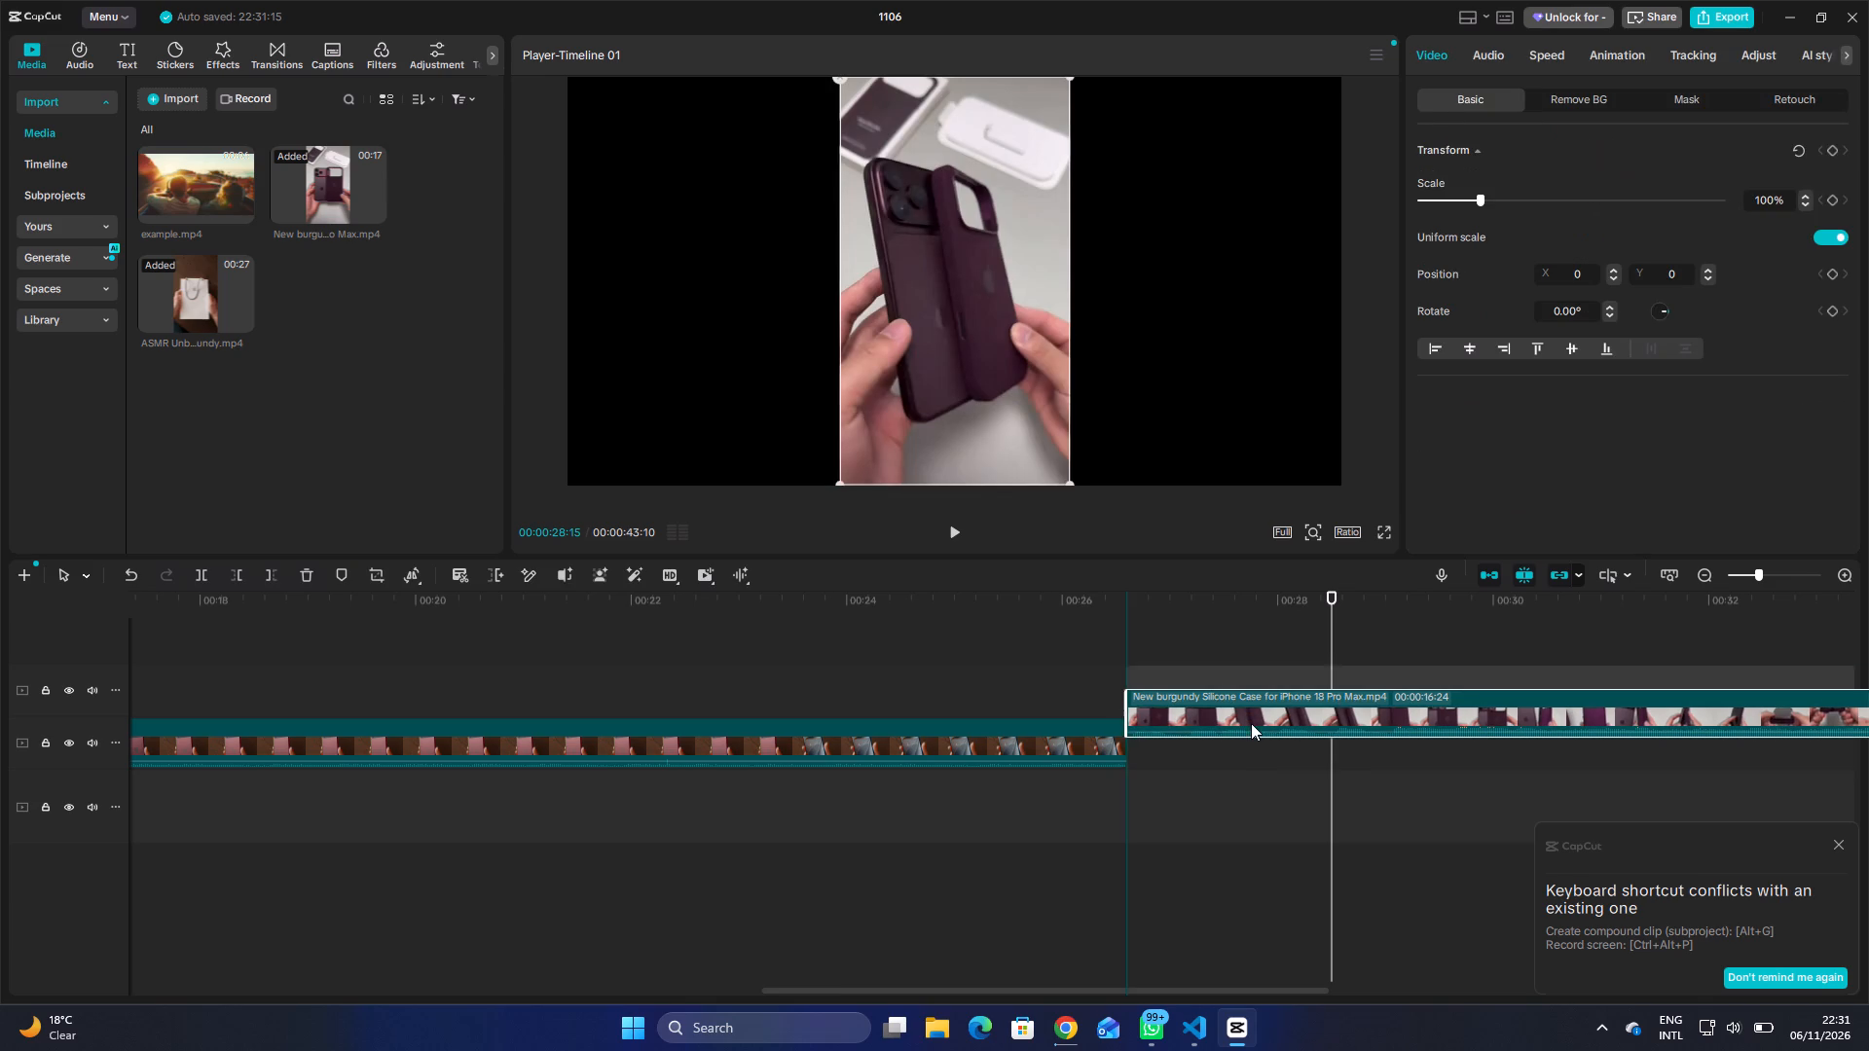
drag(1251, 723, 1253, 739)
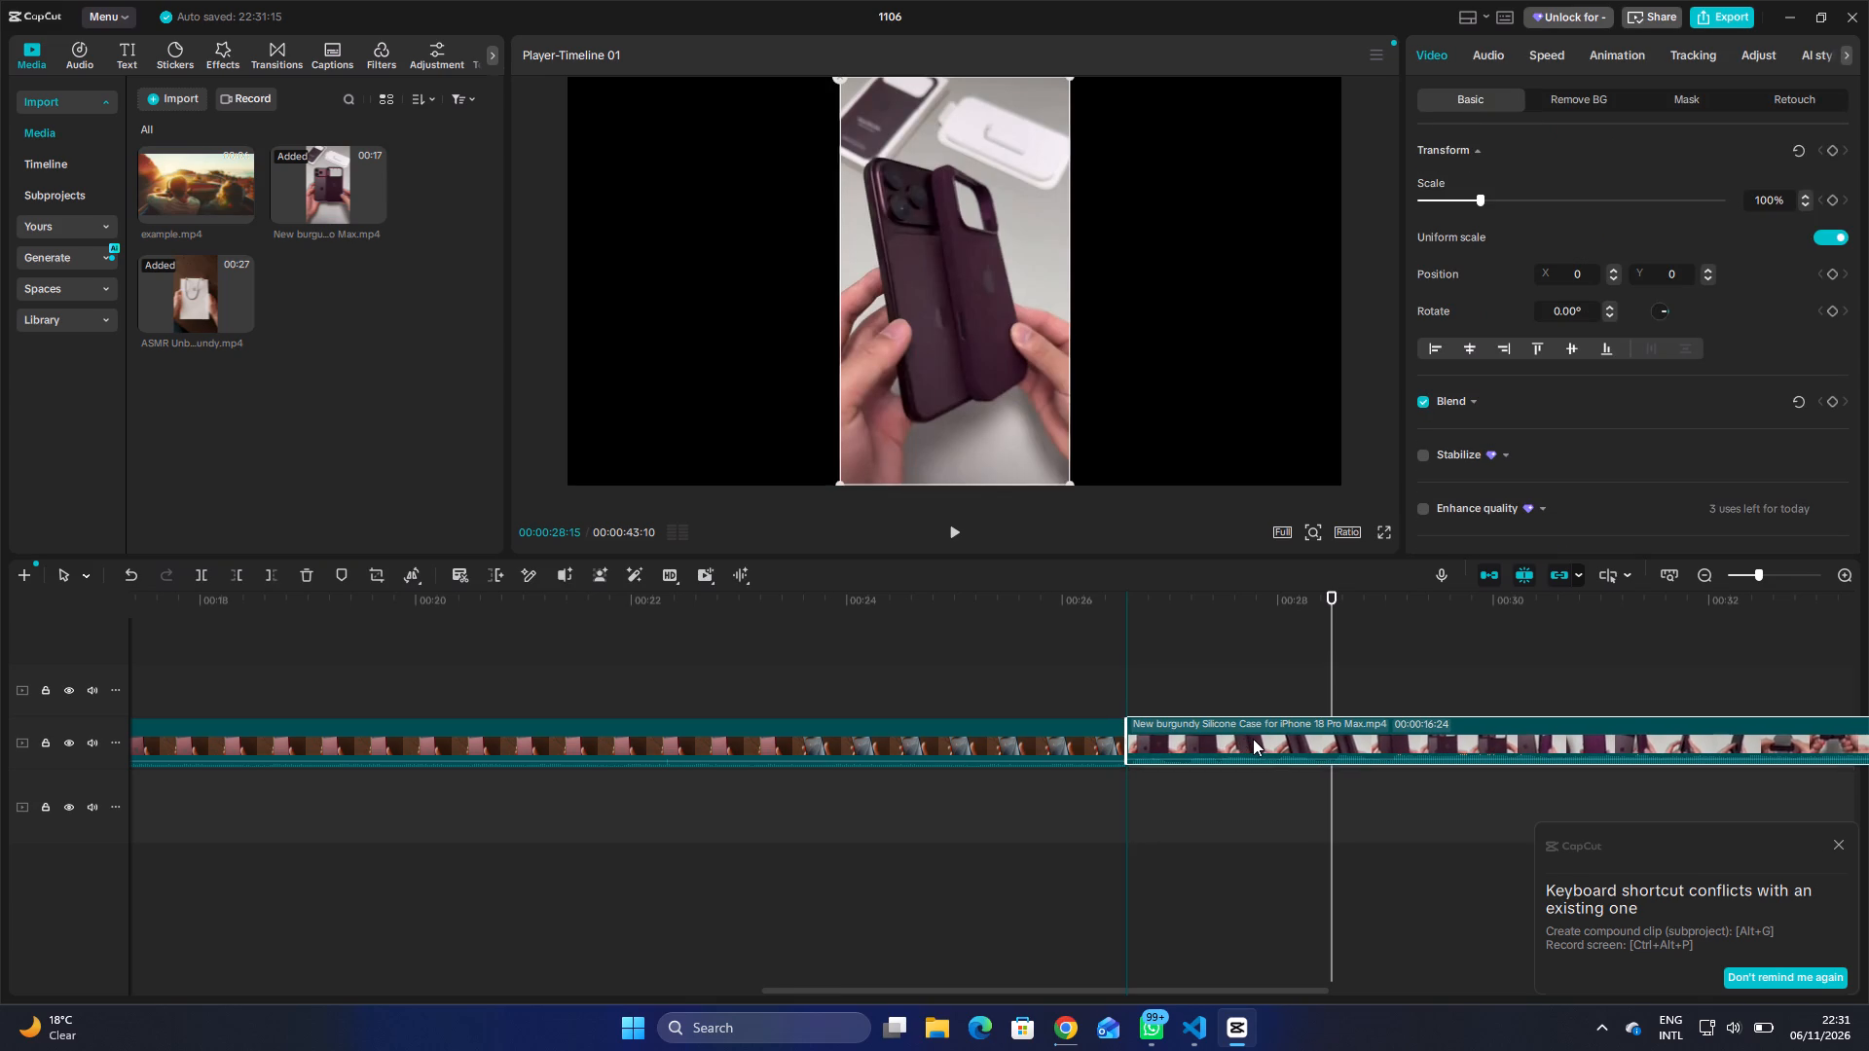
drag(1253, 739, 1253, 740)
Play the sequence from just after the join between the two clips to its end, and return the playhead to the start.
click(1175, 824)
scroll(1175, 824, right, 9)
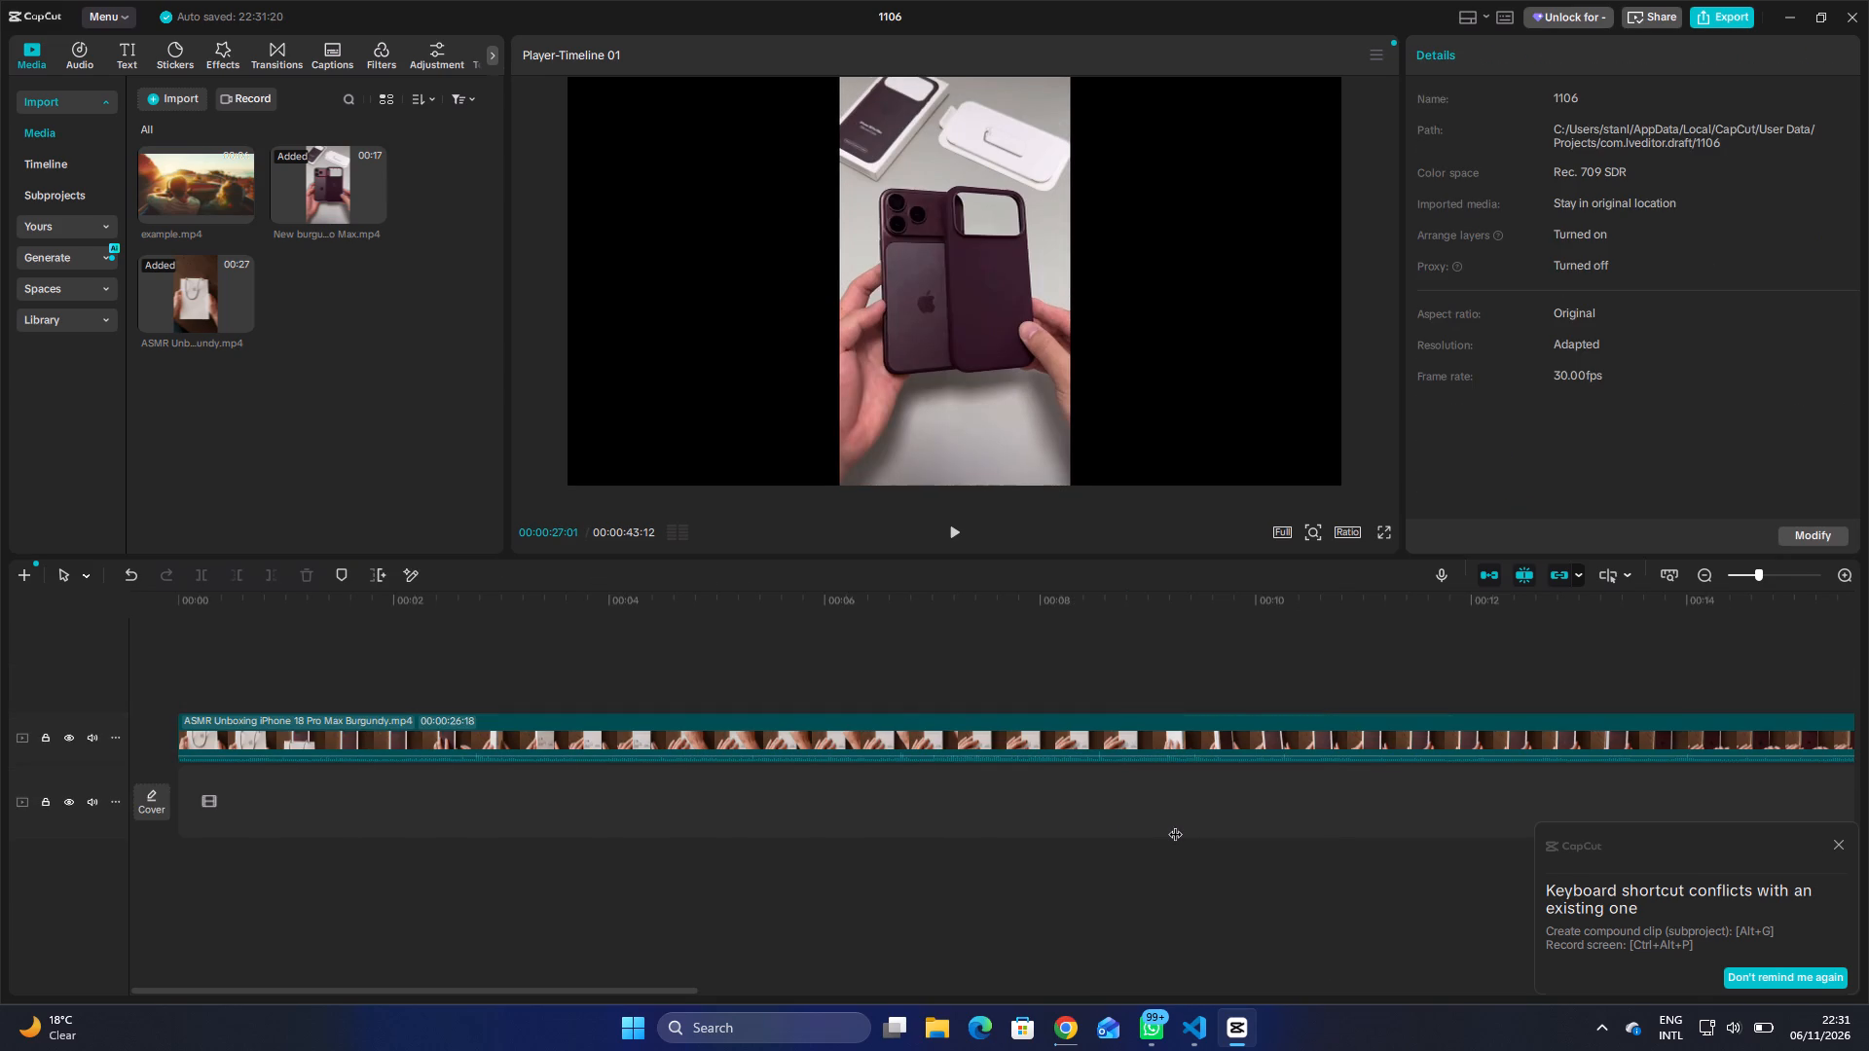
click(954, 541)
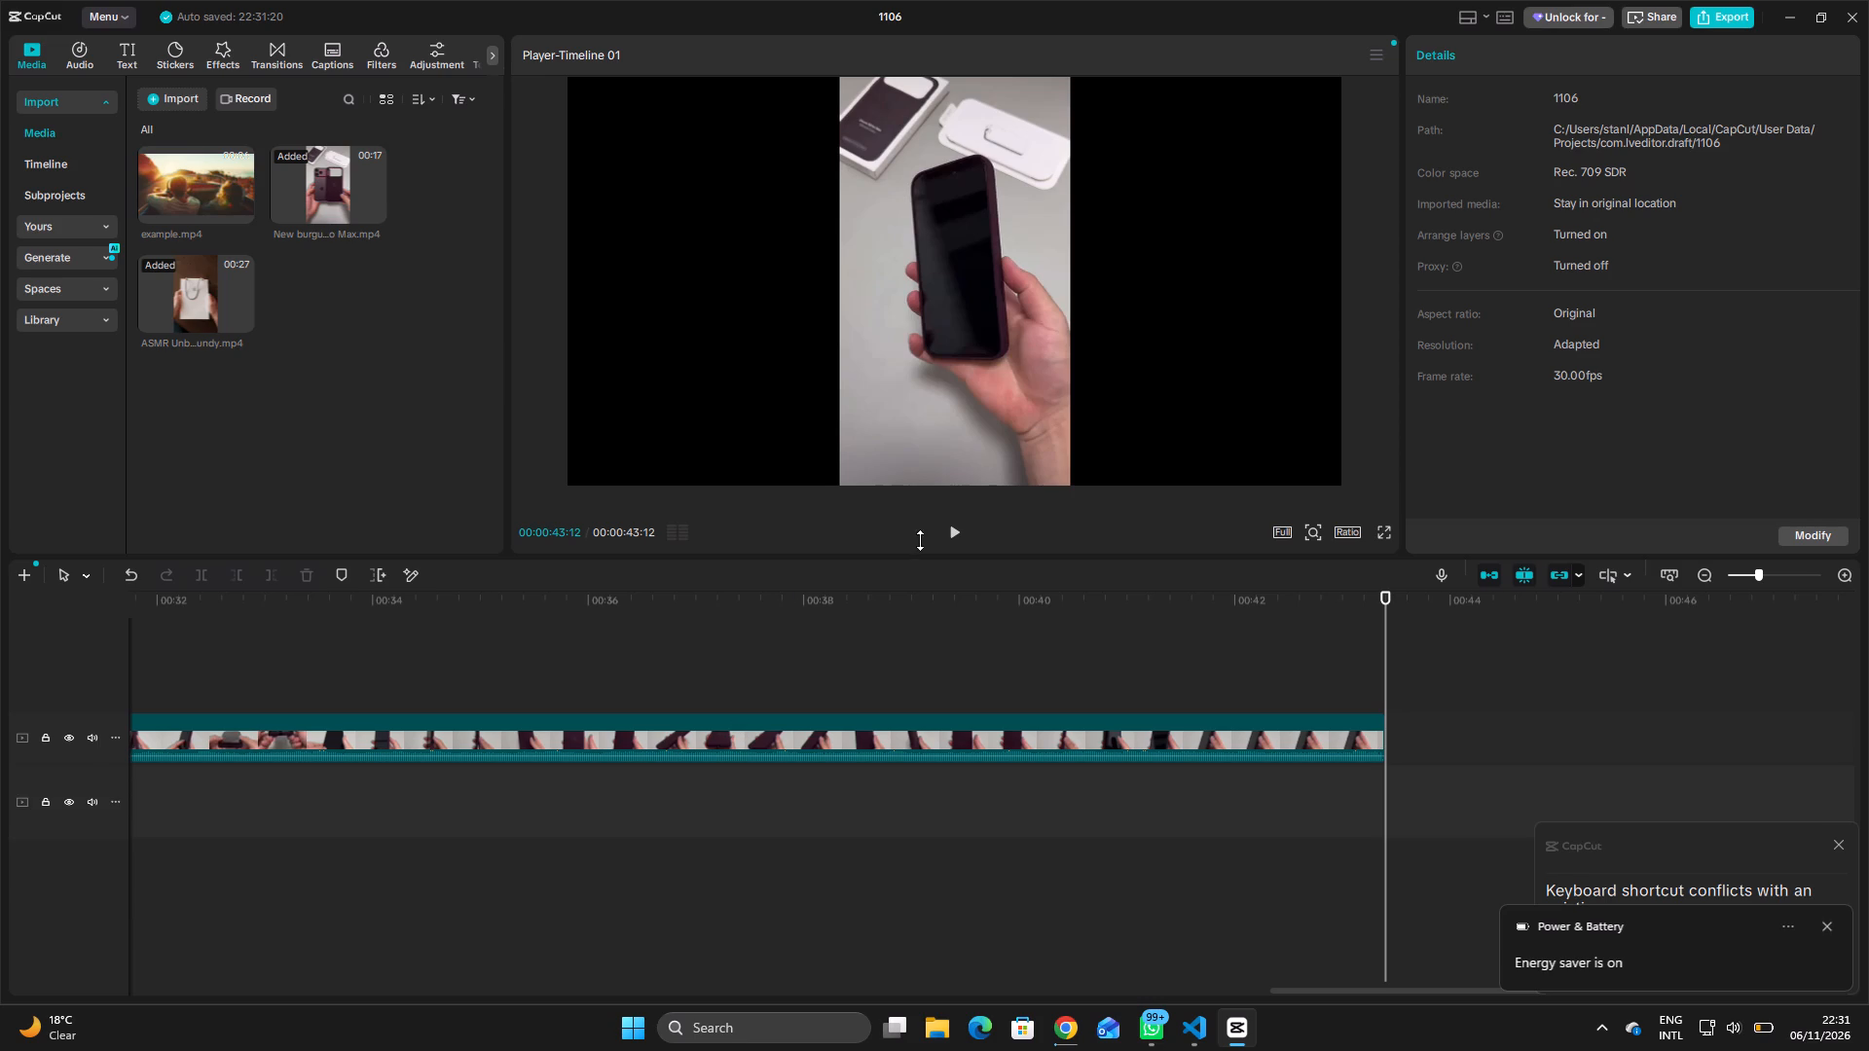
drag(1389, 787, 917, 800)
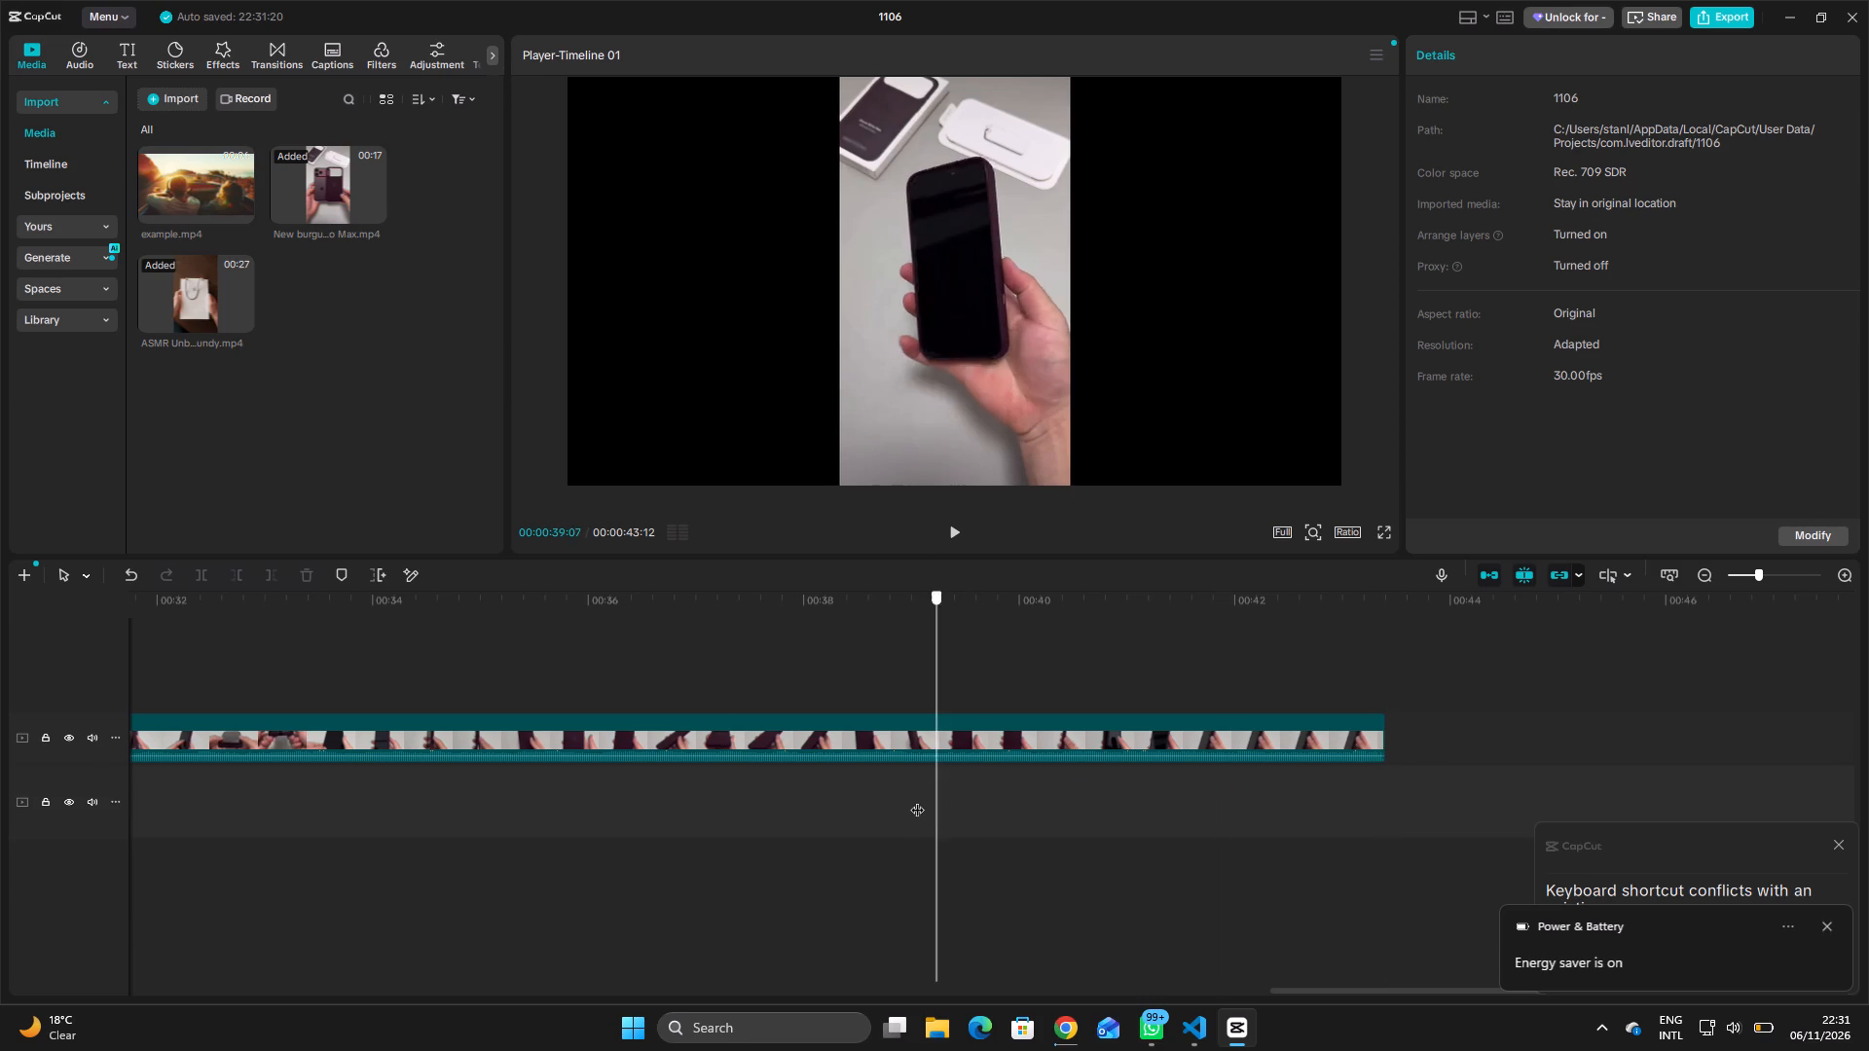
drag(917, 800, 0, 834)
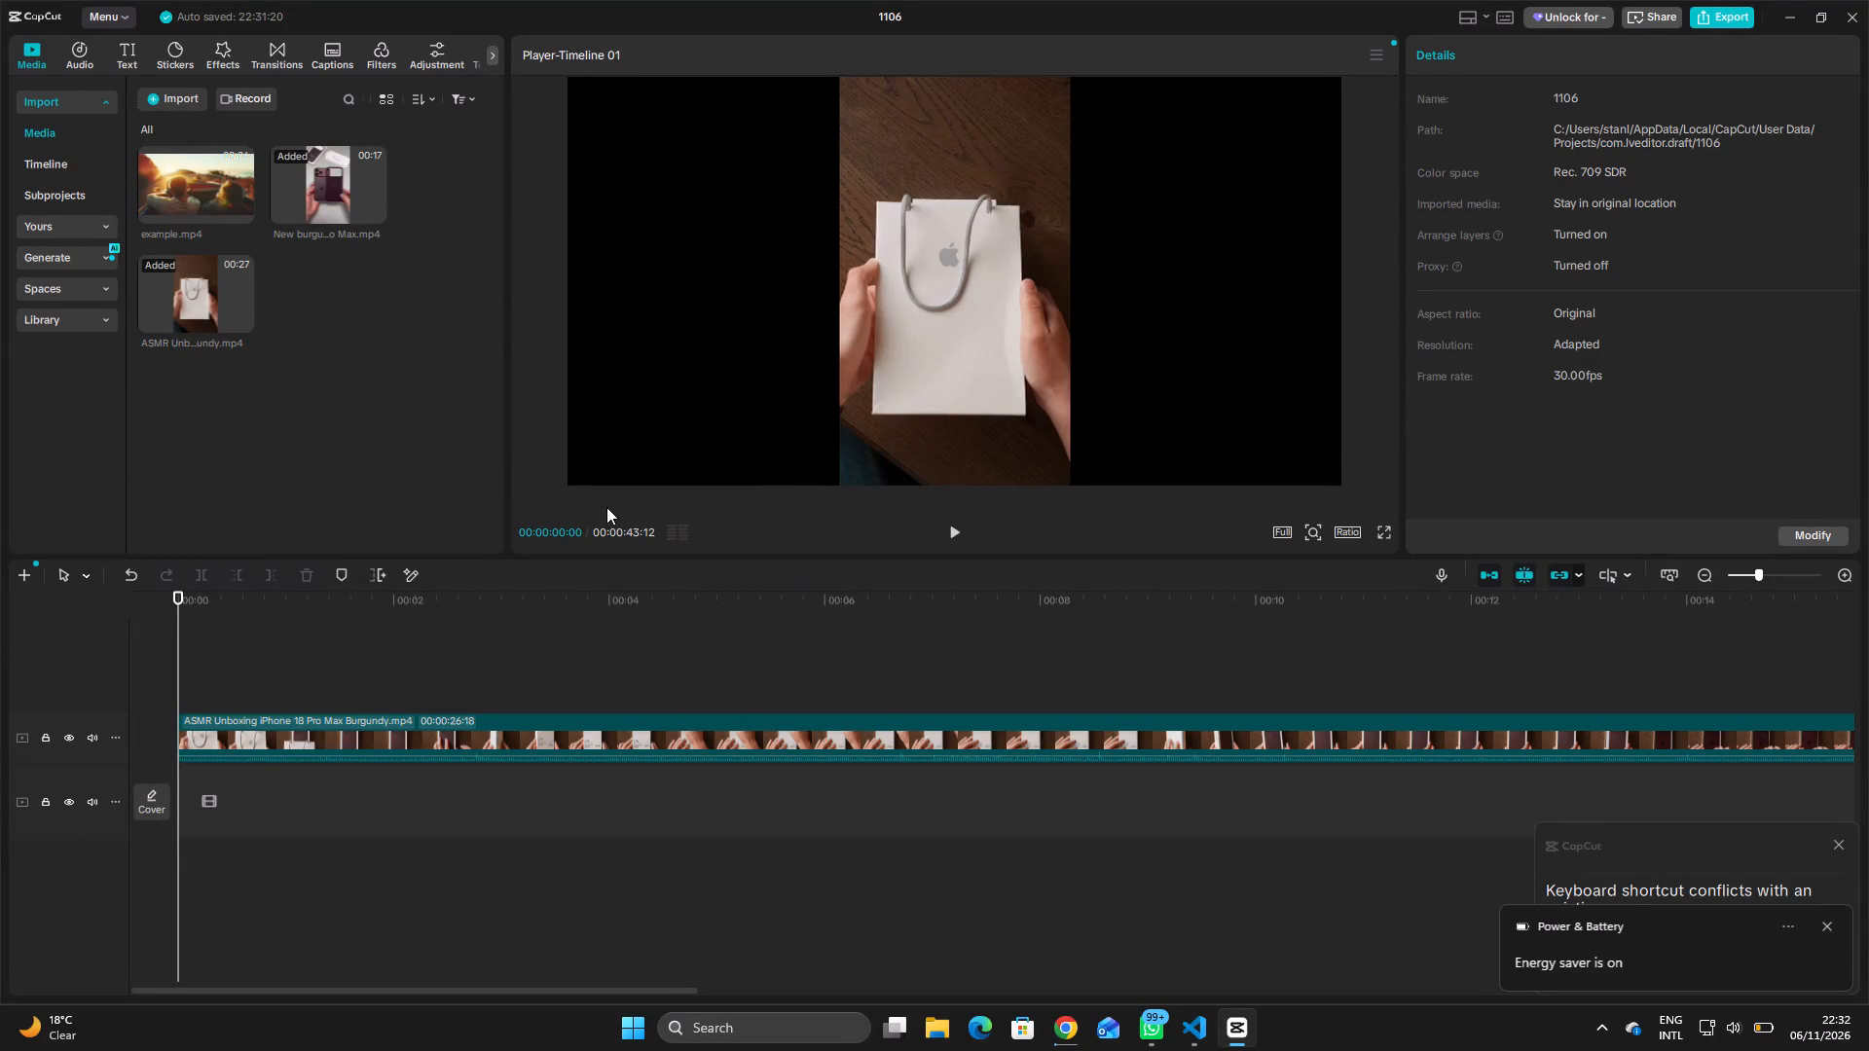
Examine the ASMR Unboxing clip's background removal, mask, retouch, audio and animation settings.
click(513, 731)
click(513, 731)
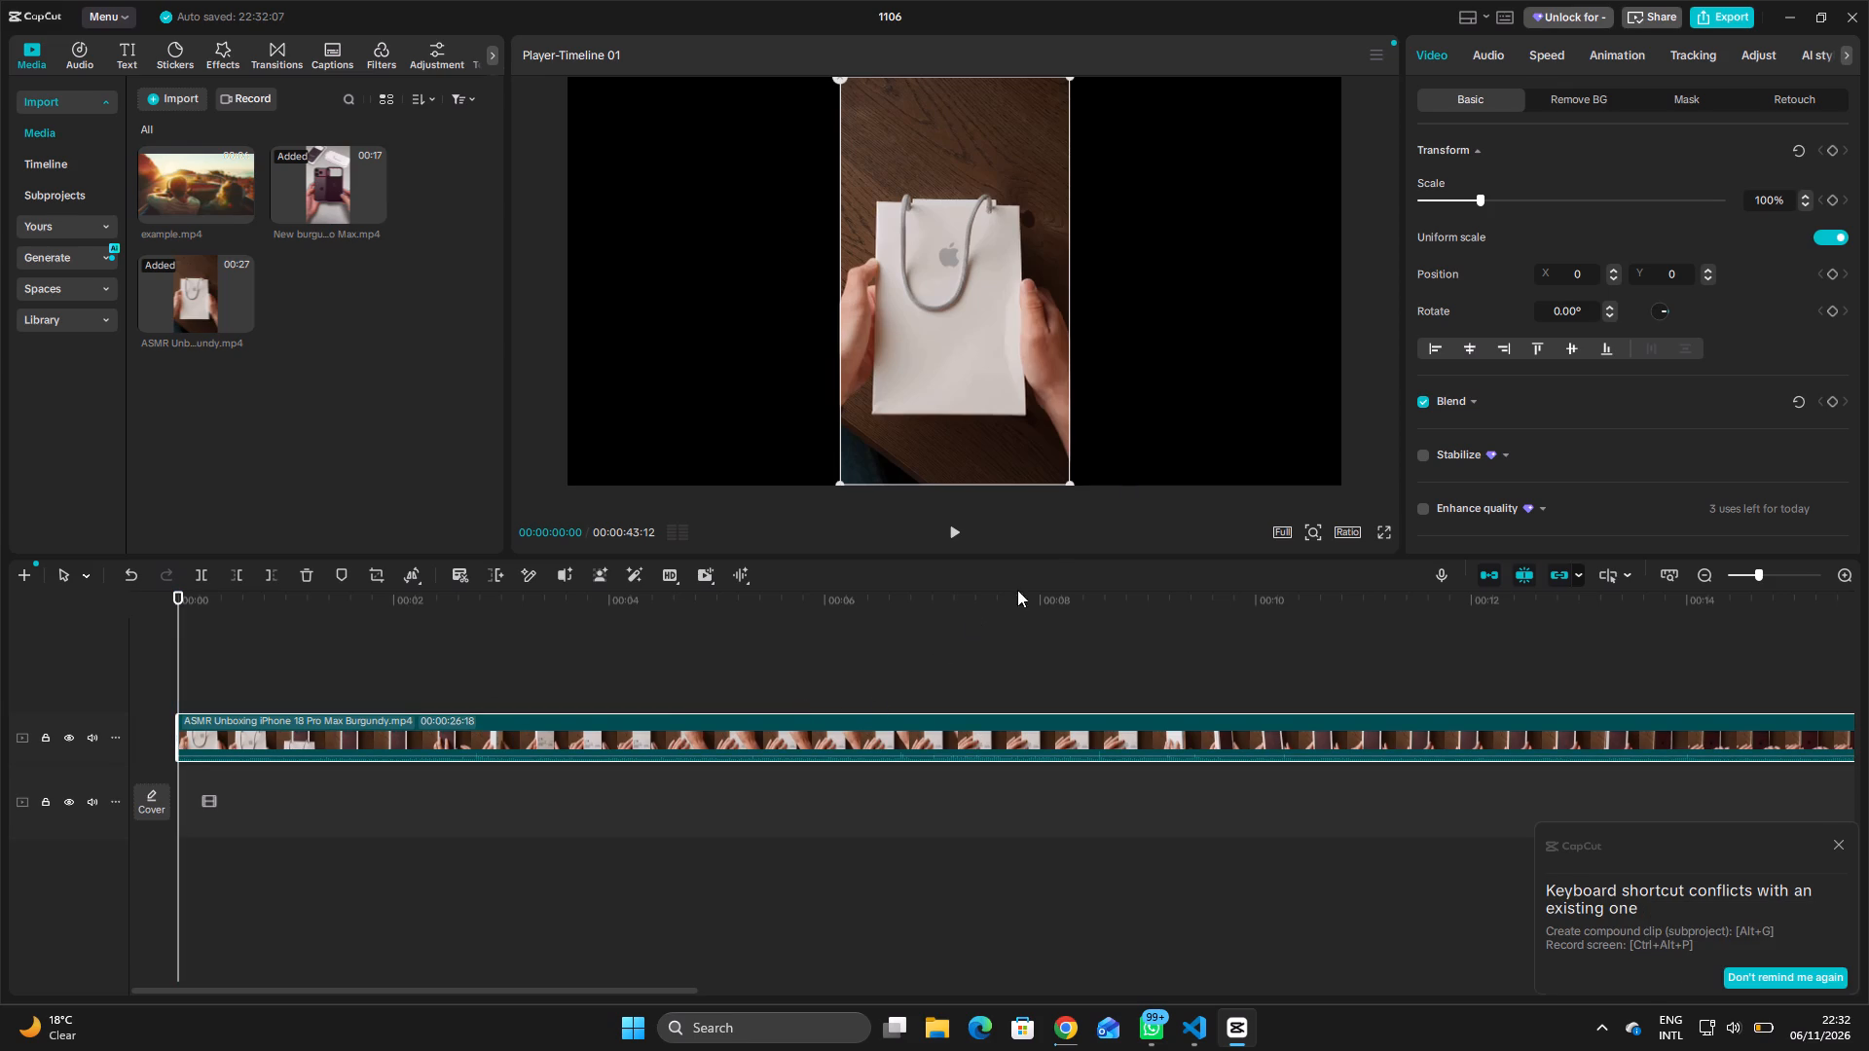
click(1599, 106)
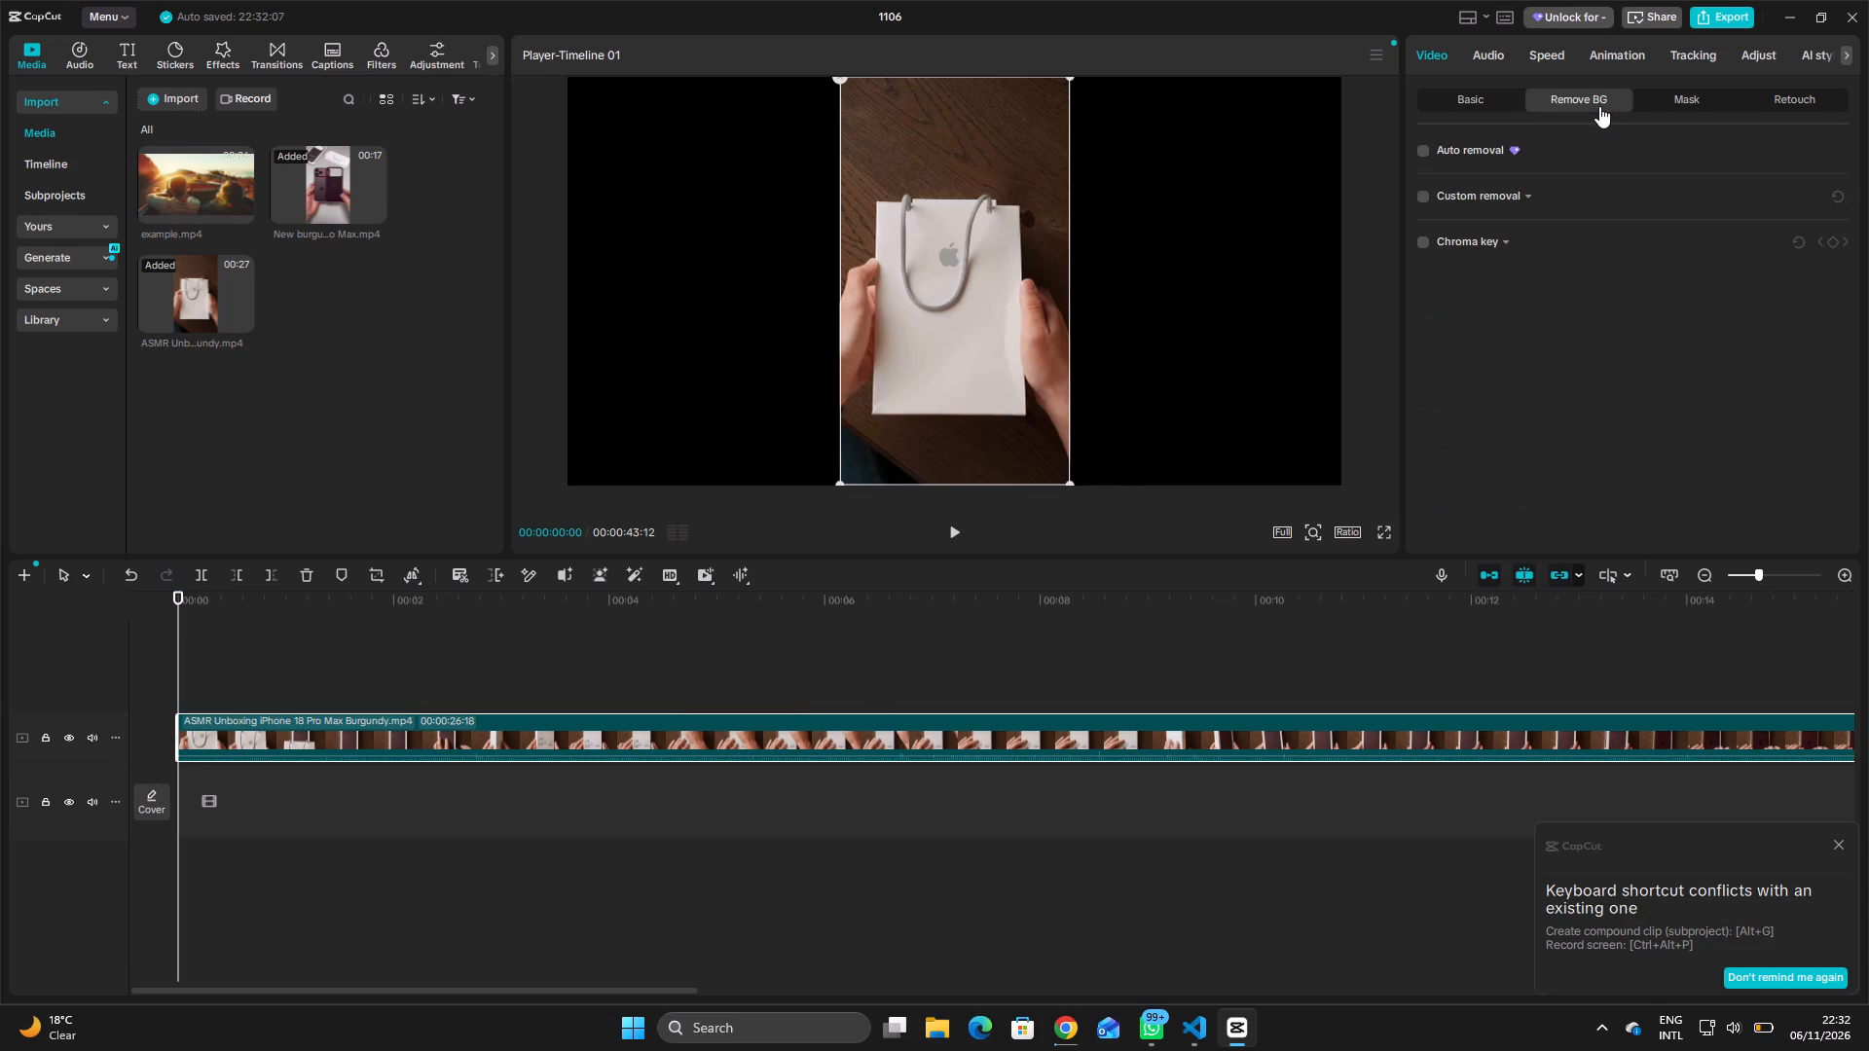
click(1672, 96)
click(1559, 106)
click(1522, 191)
click(1685, 97)
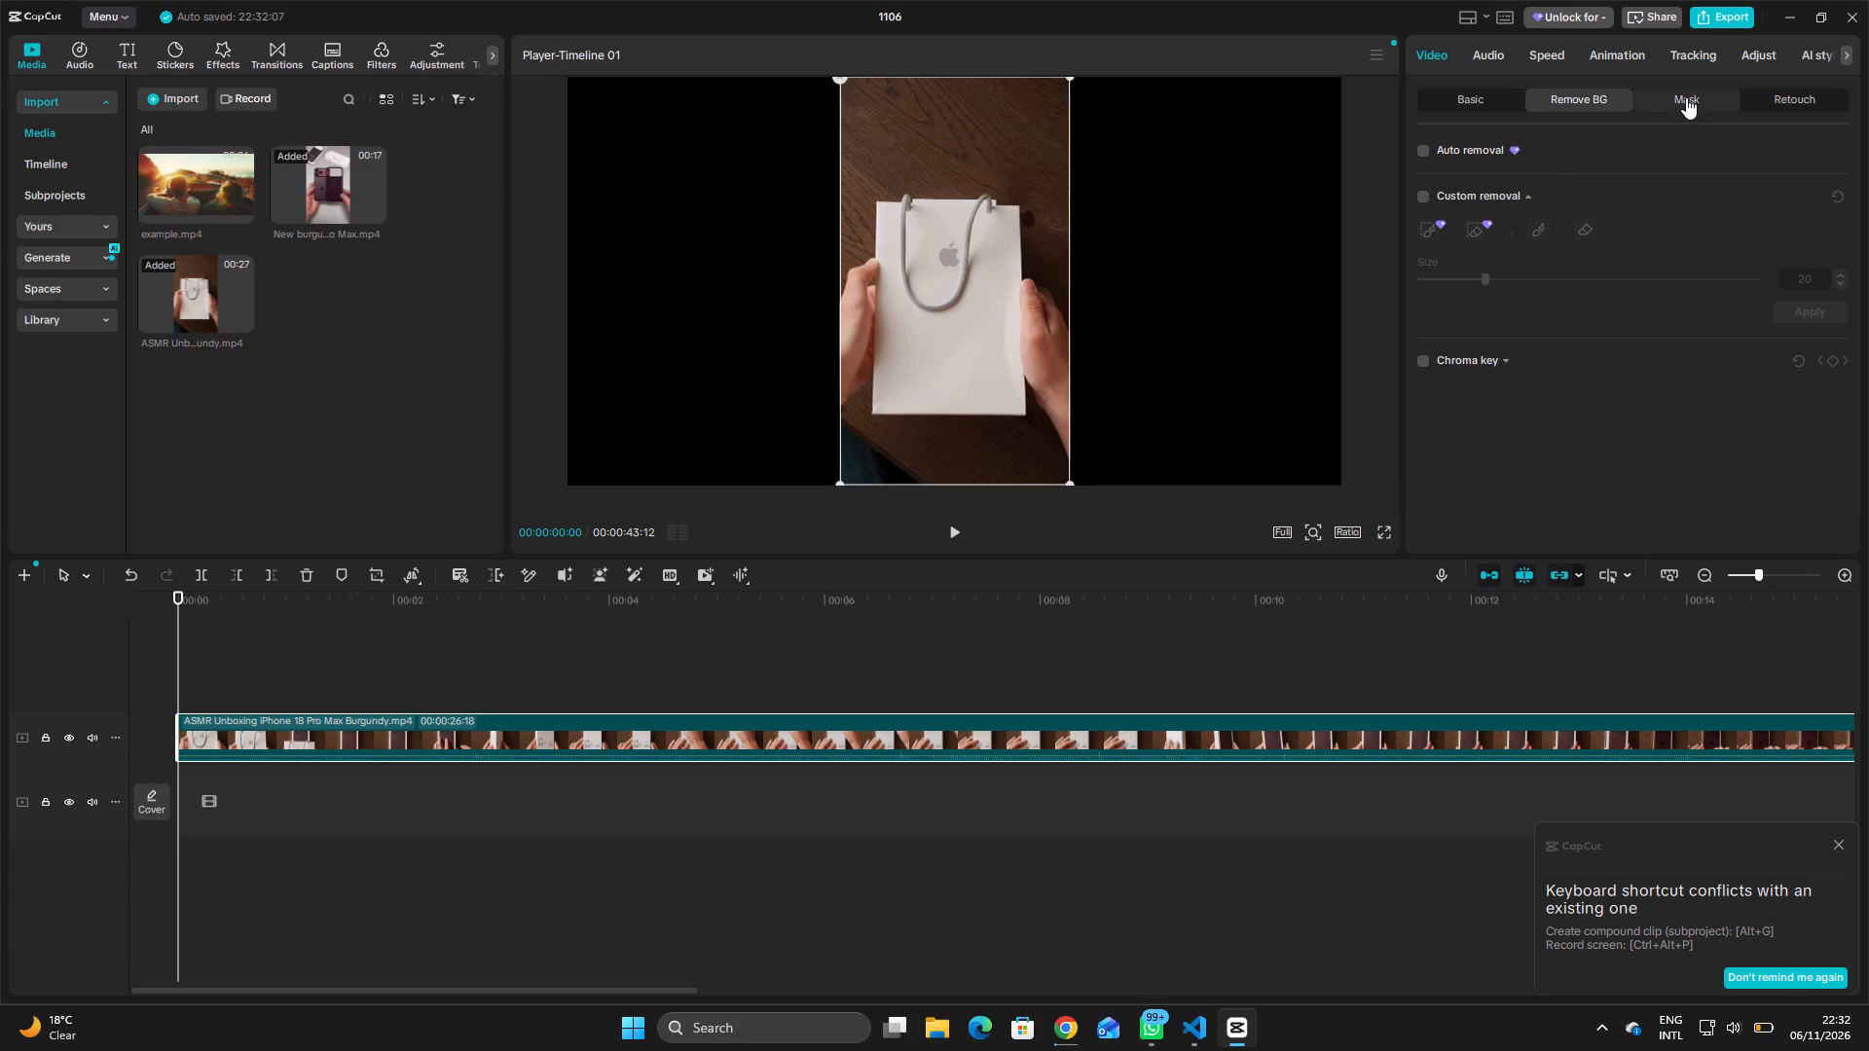
click(1795, 92)
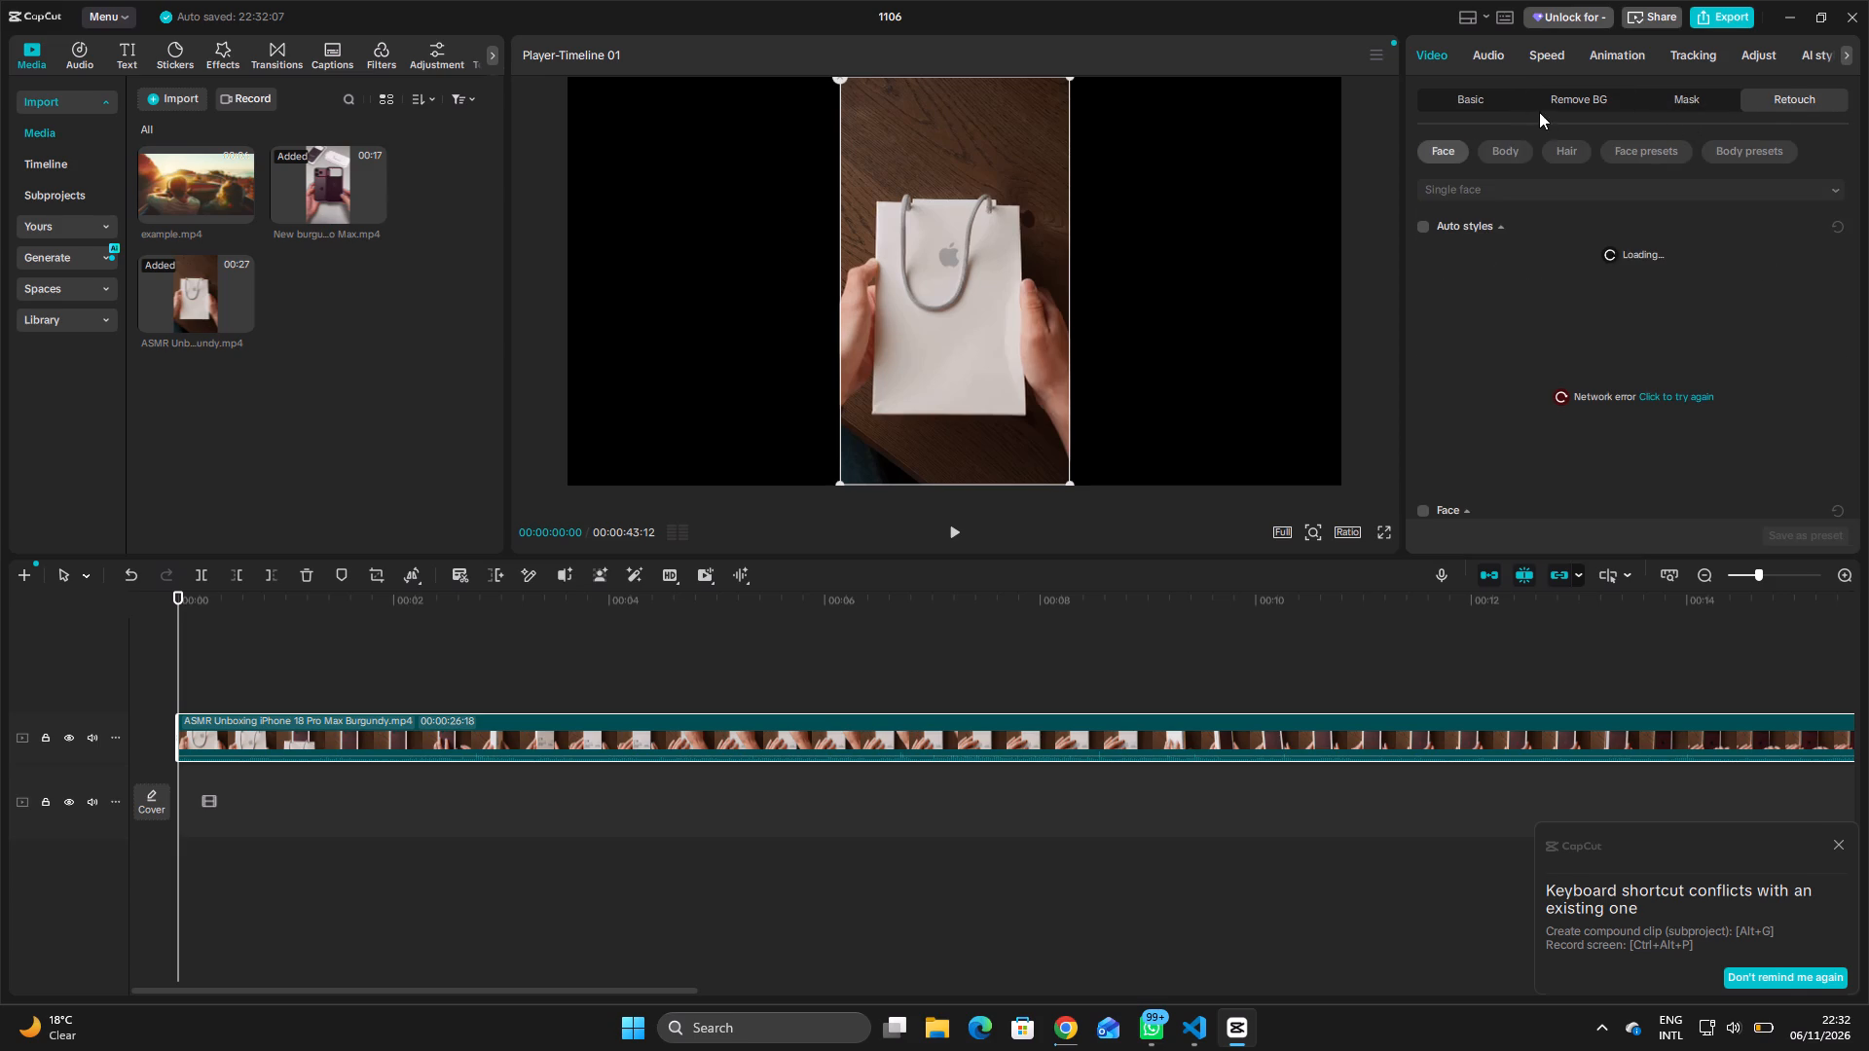
click(1457, 109)
click(1498, 53)
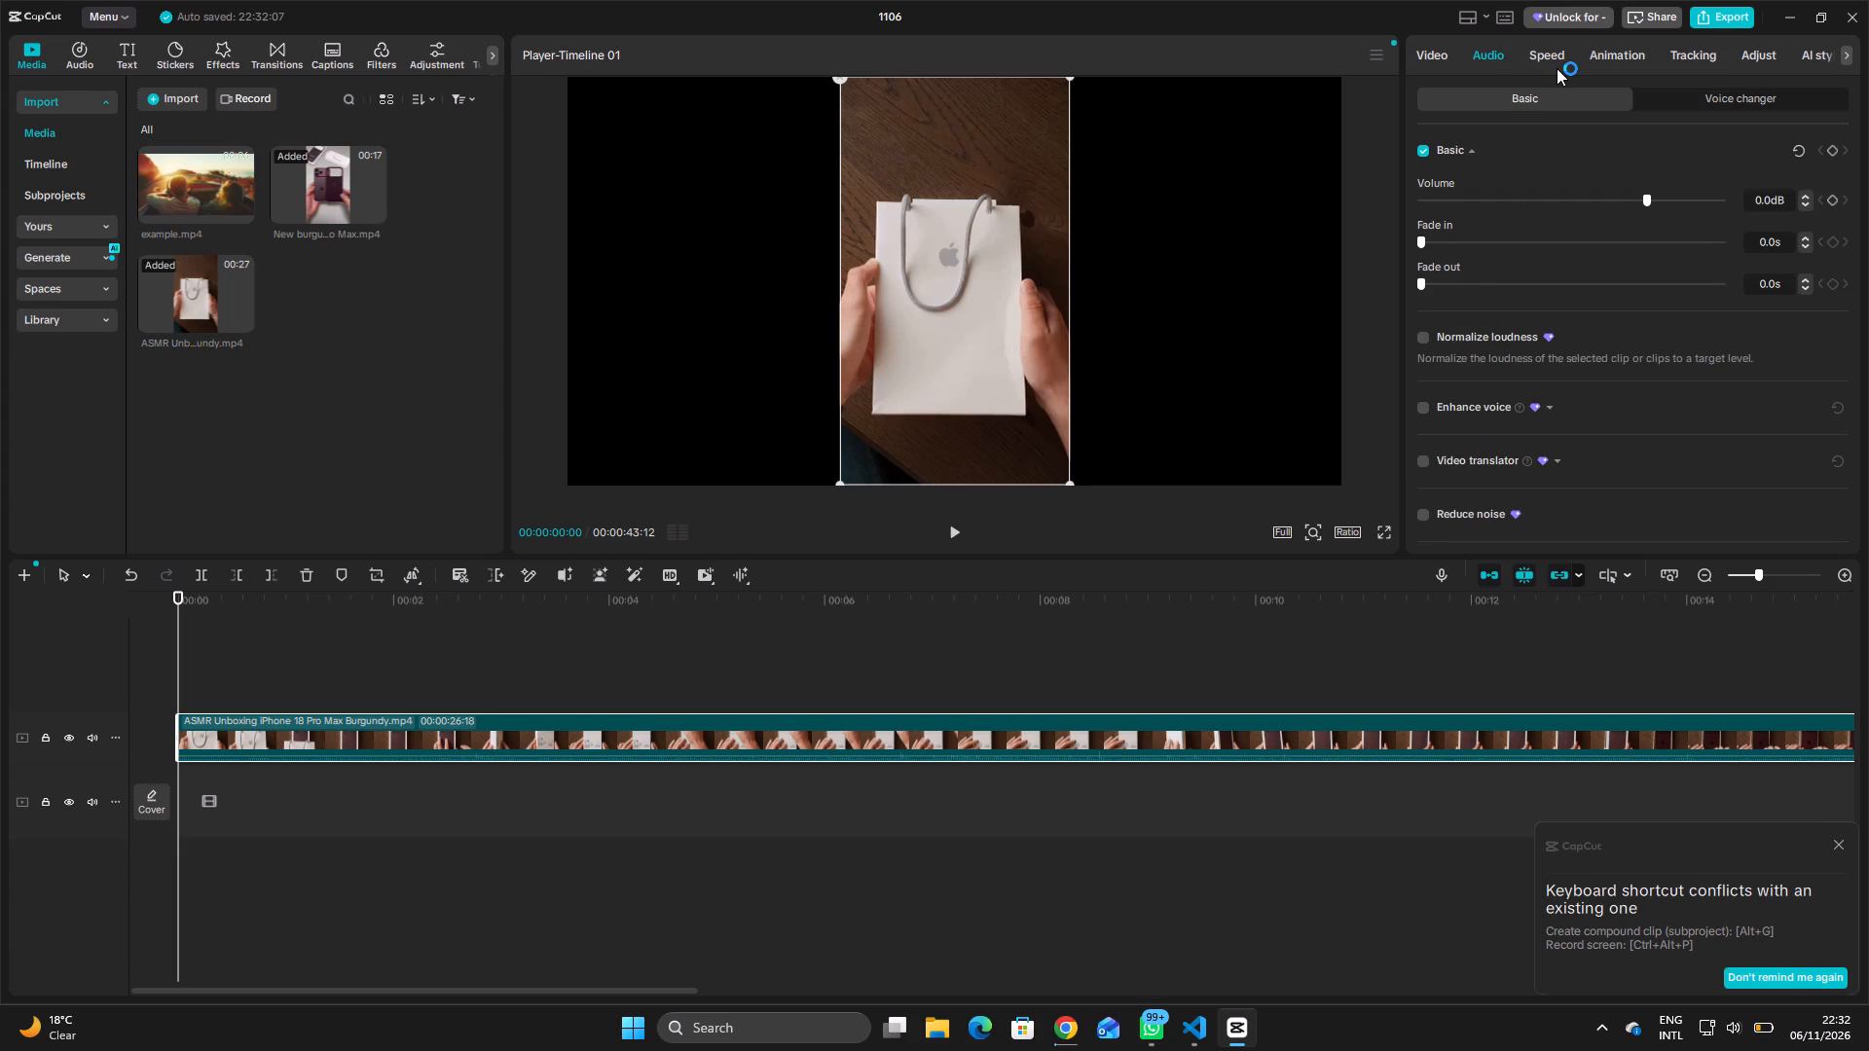
click(1618, 55)
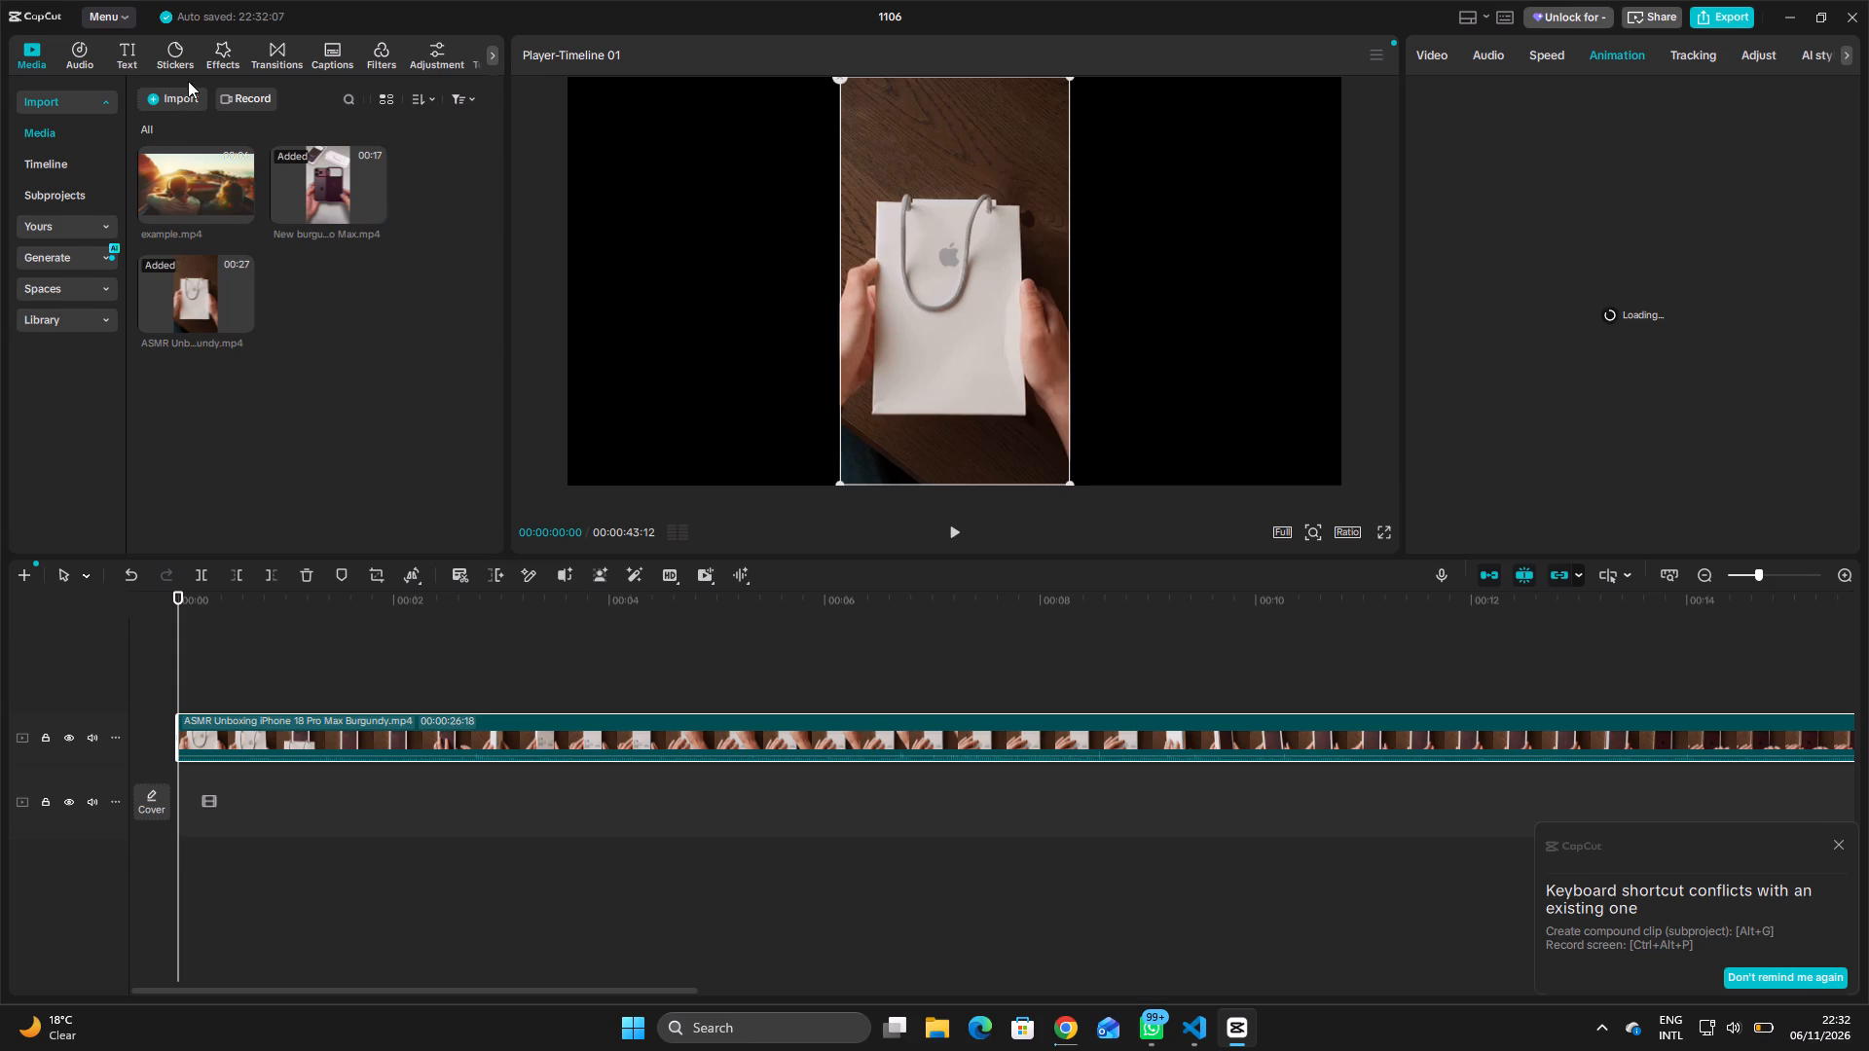
Add a default text clip on a new track above the ASMR Unboxing clip, starting at the beginning of the timeline.
click(132, 58)
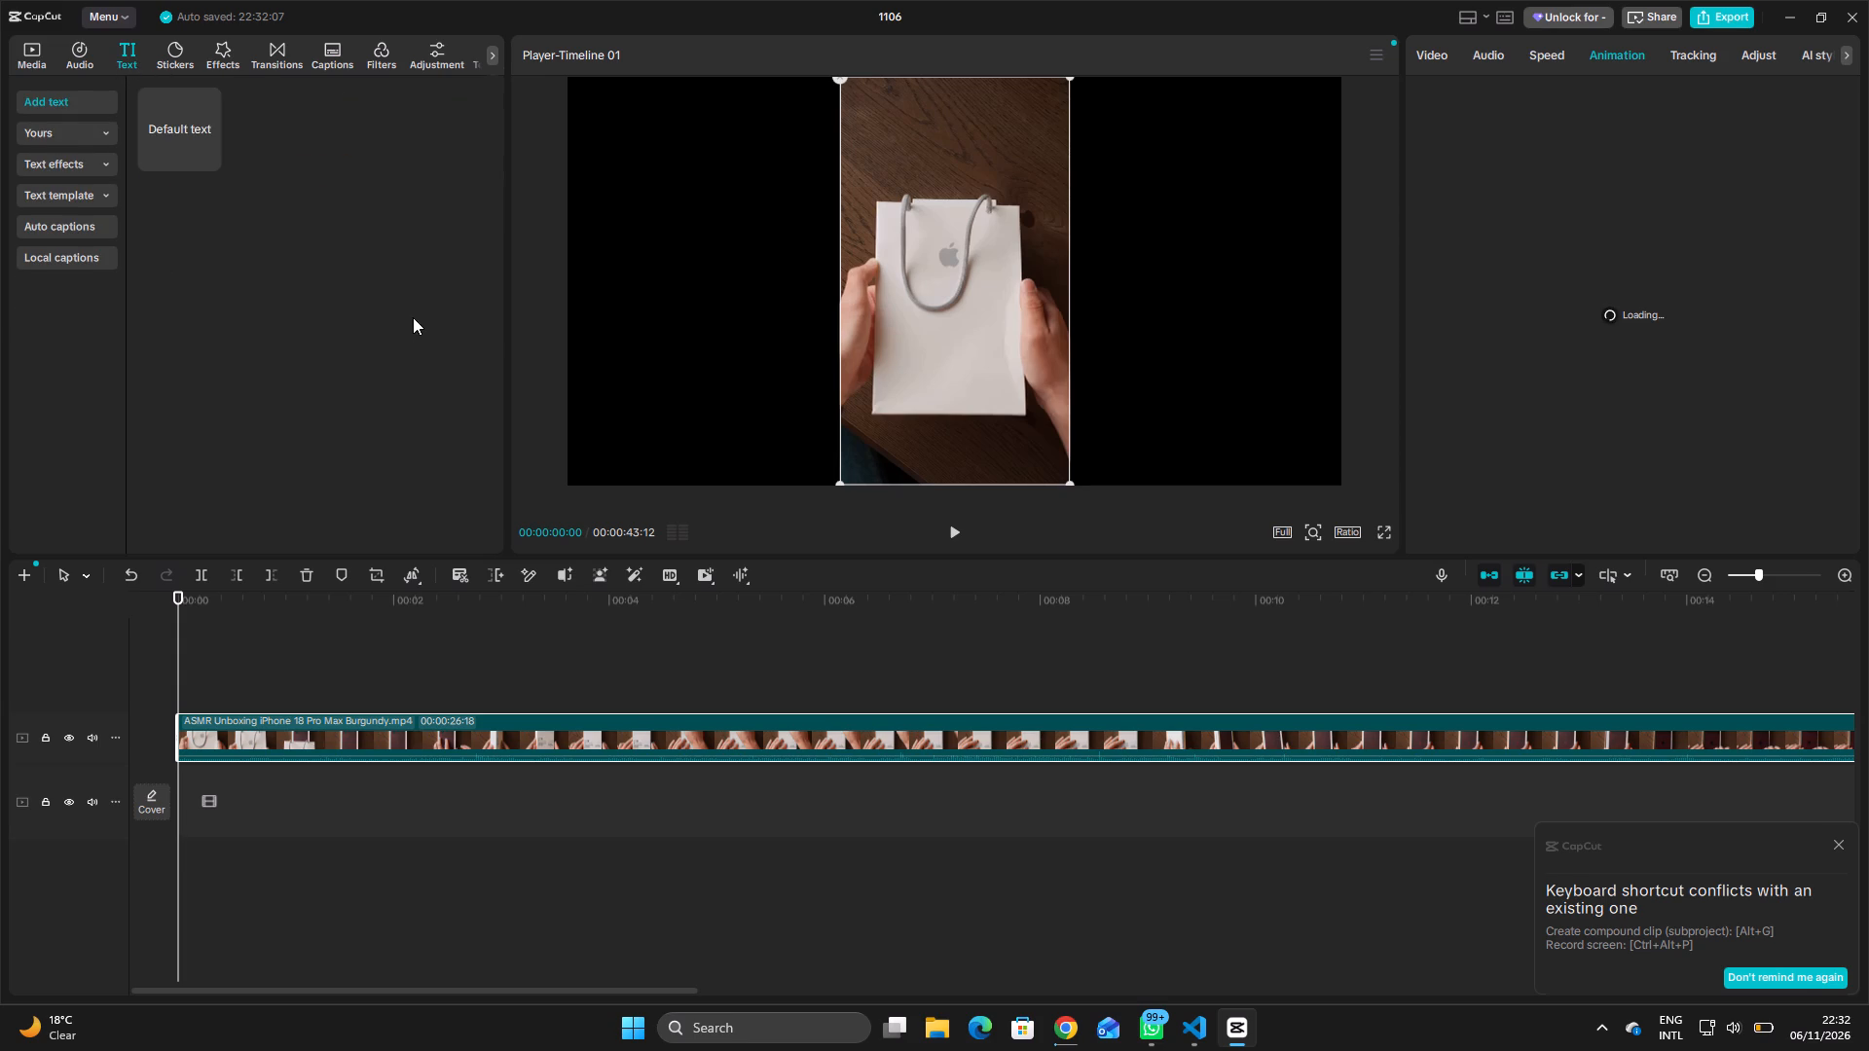
drag(169, 127, 347, 212)
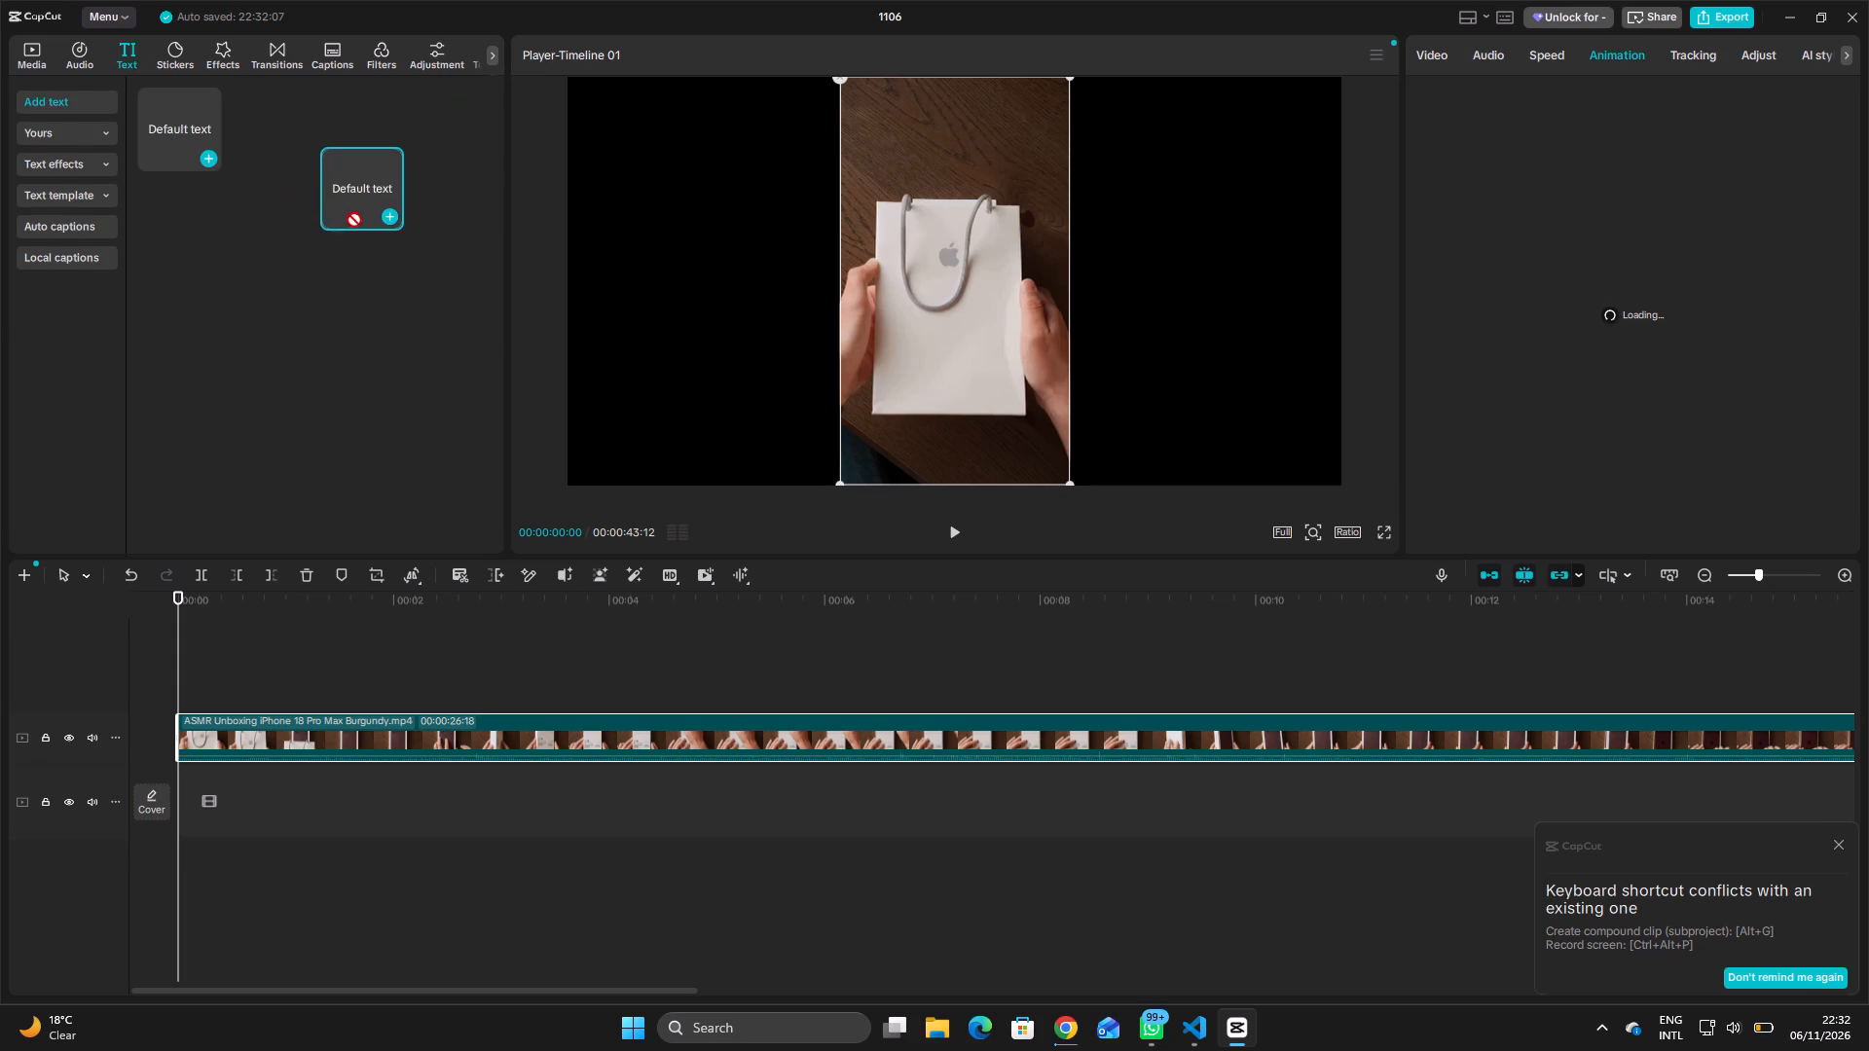
drag(347, 212, 878, 376)
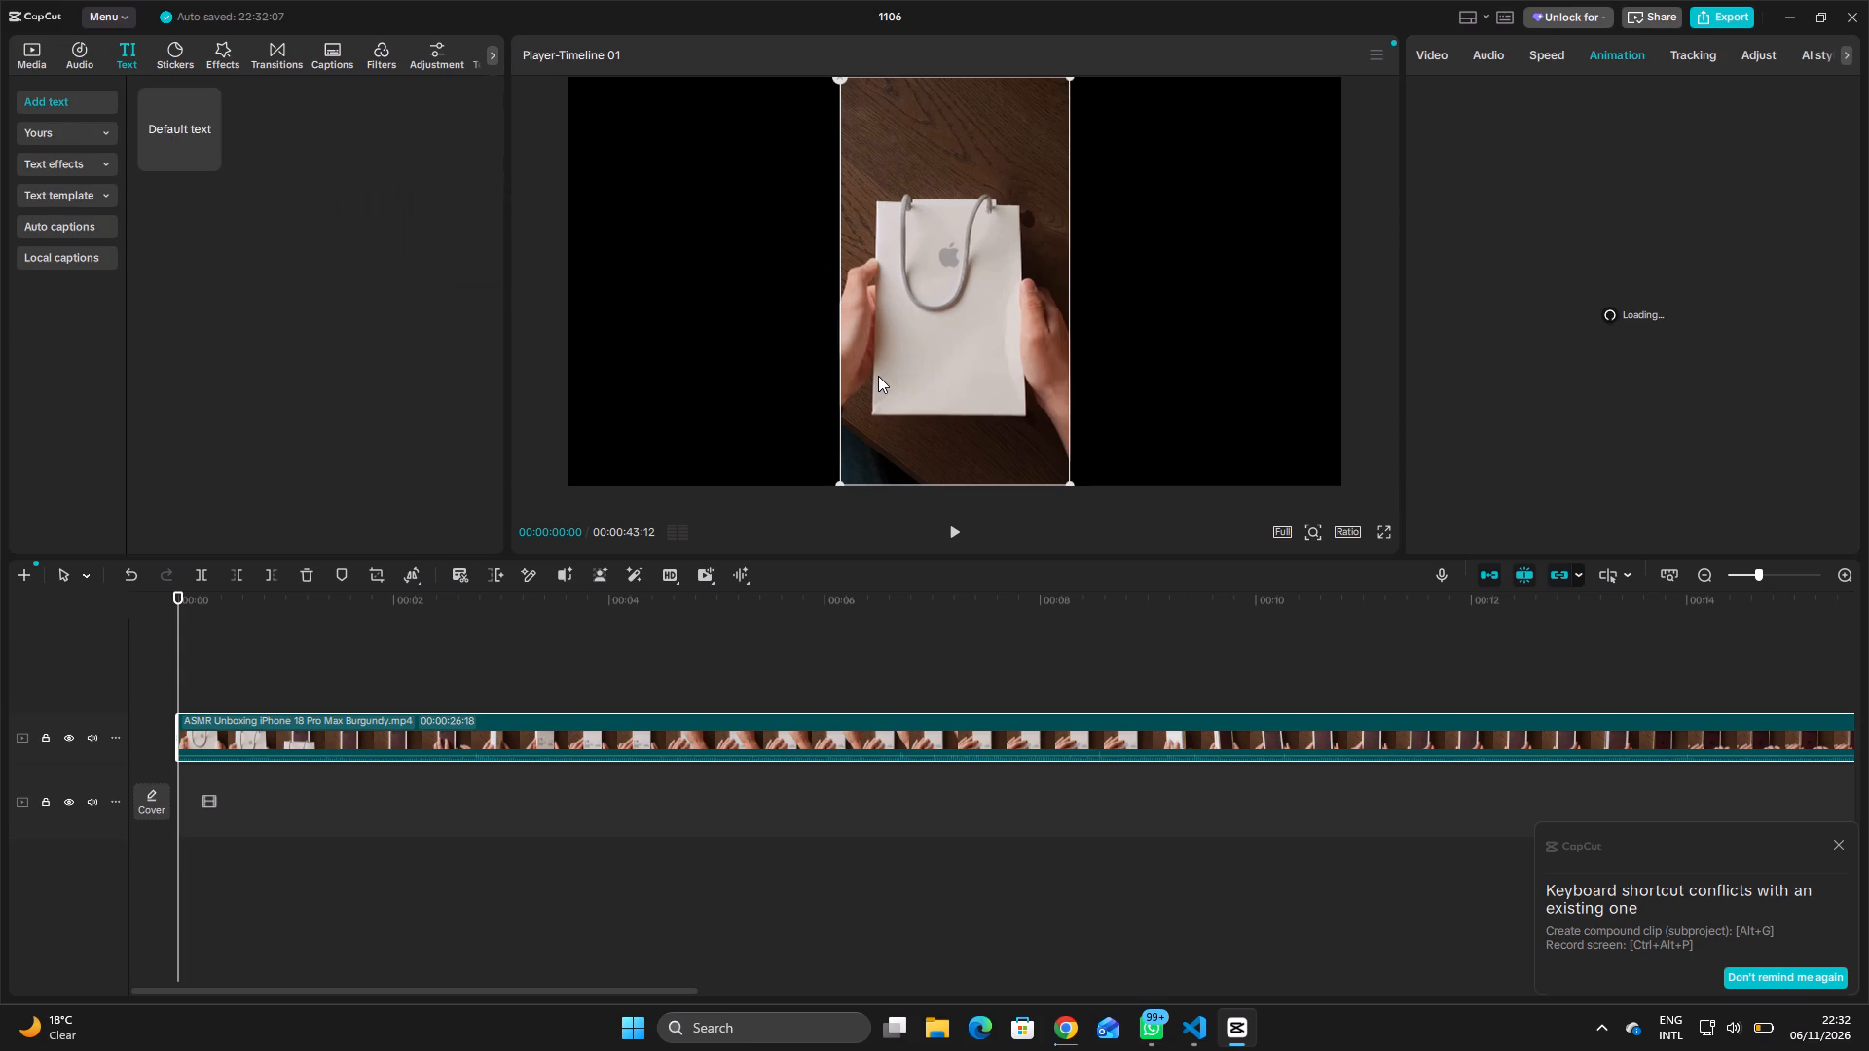
drag(165, 130, 314, 670)
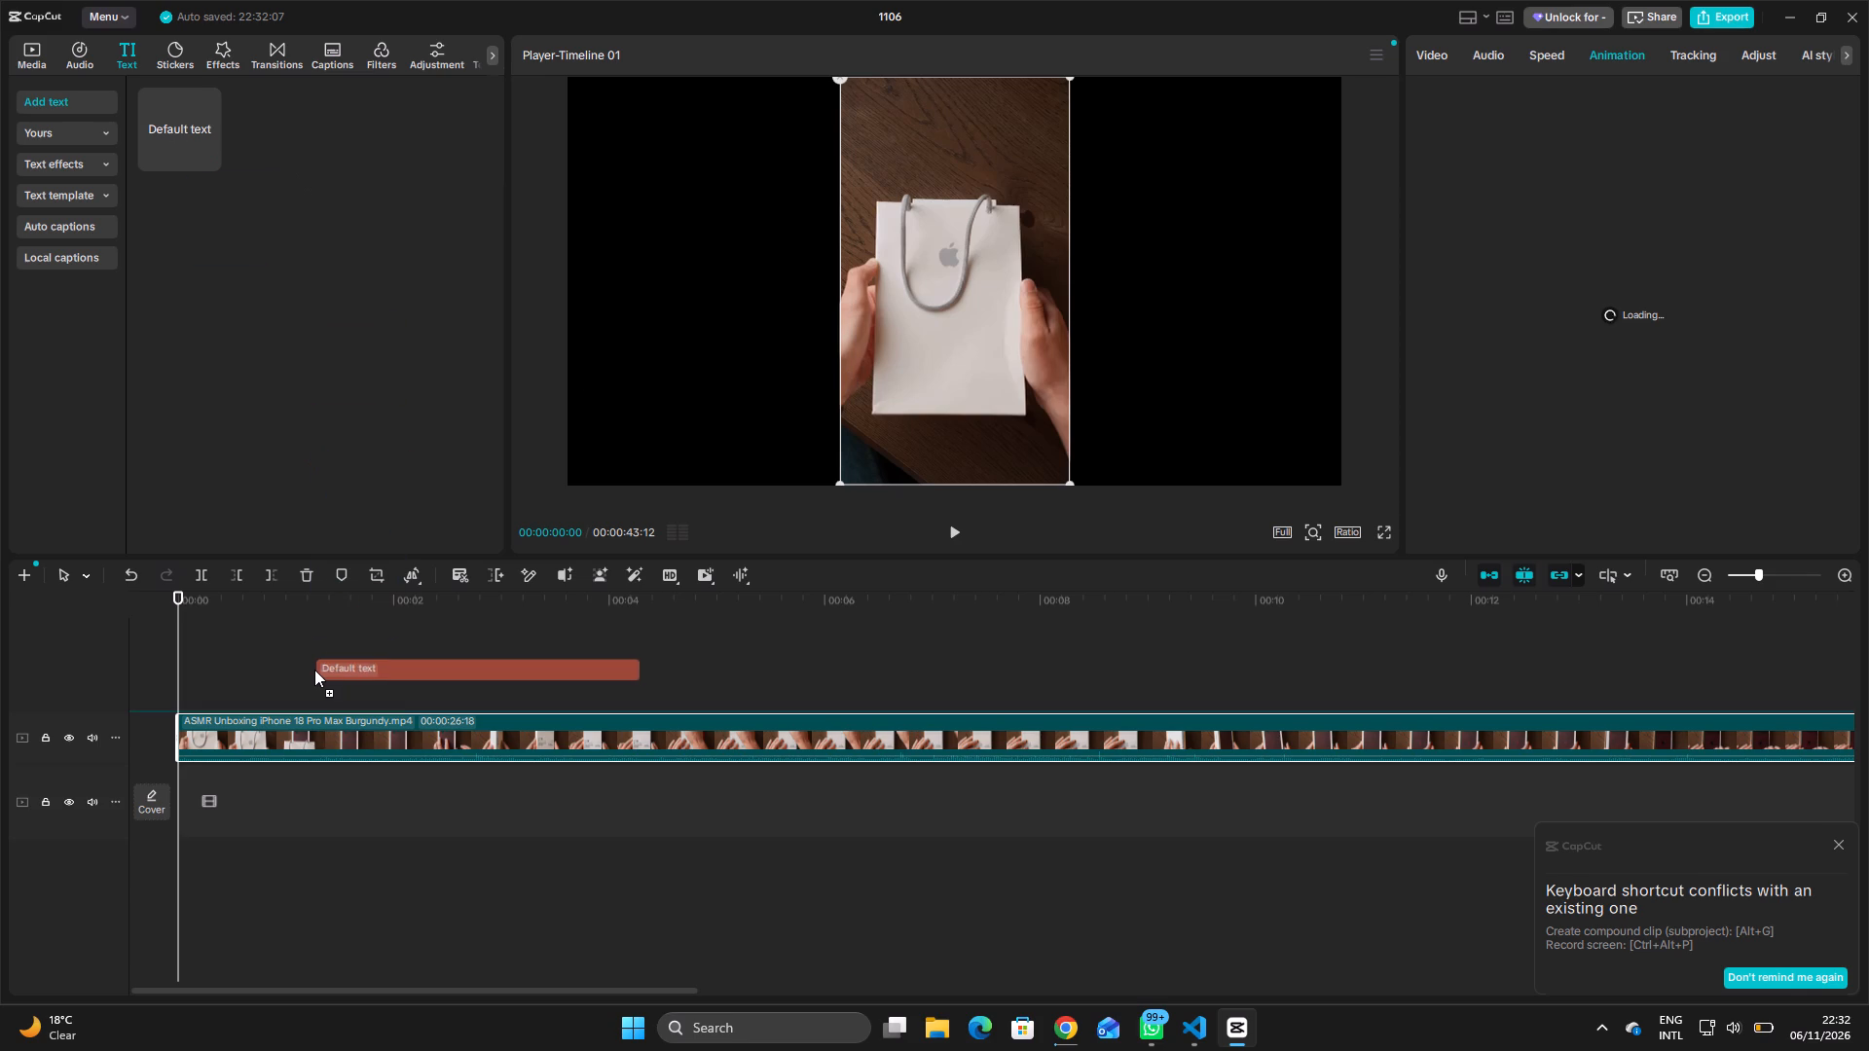
drag(314, 670, 178, 705)
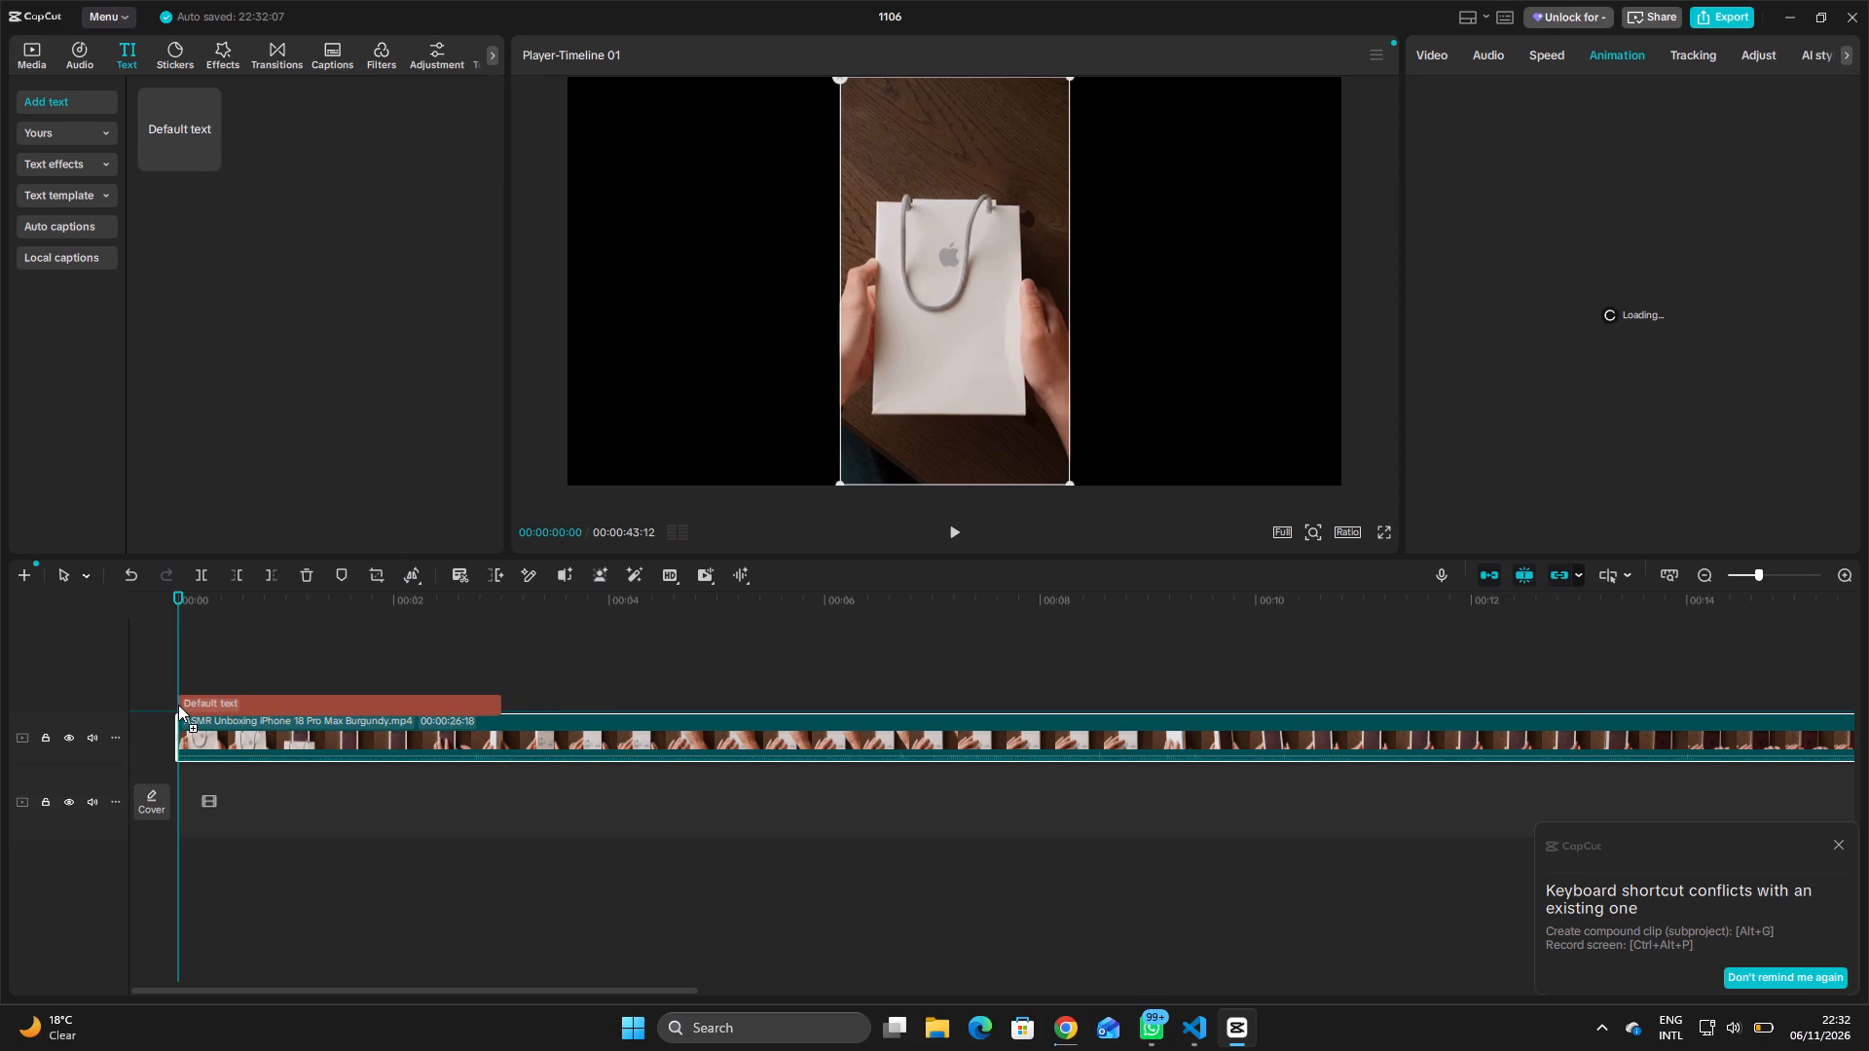
drag(178, 705, 177, 702)
Replace the default text clip's wording with "Iphone 18 Uboxin".
click(232, 693)
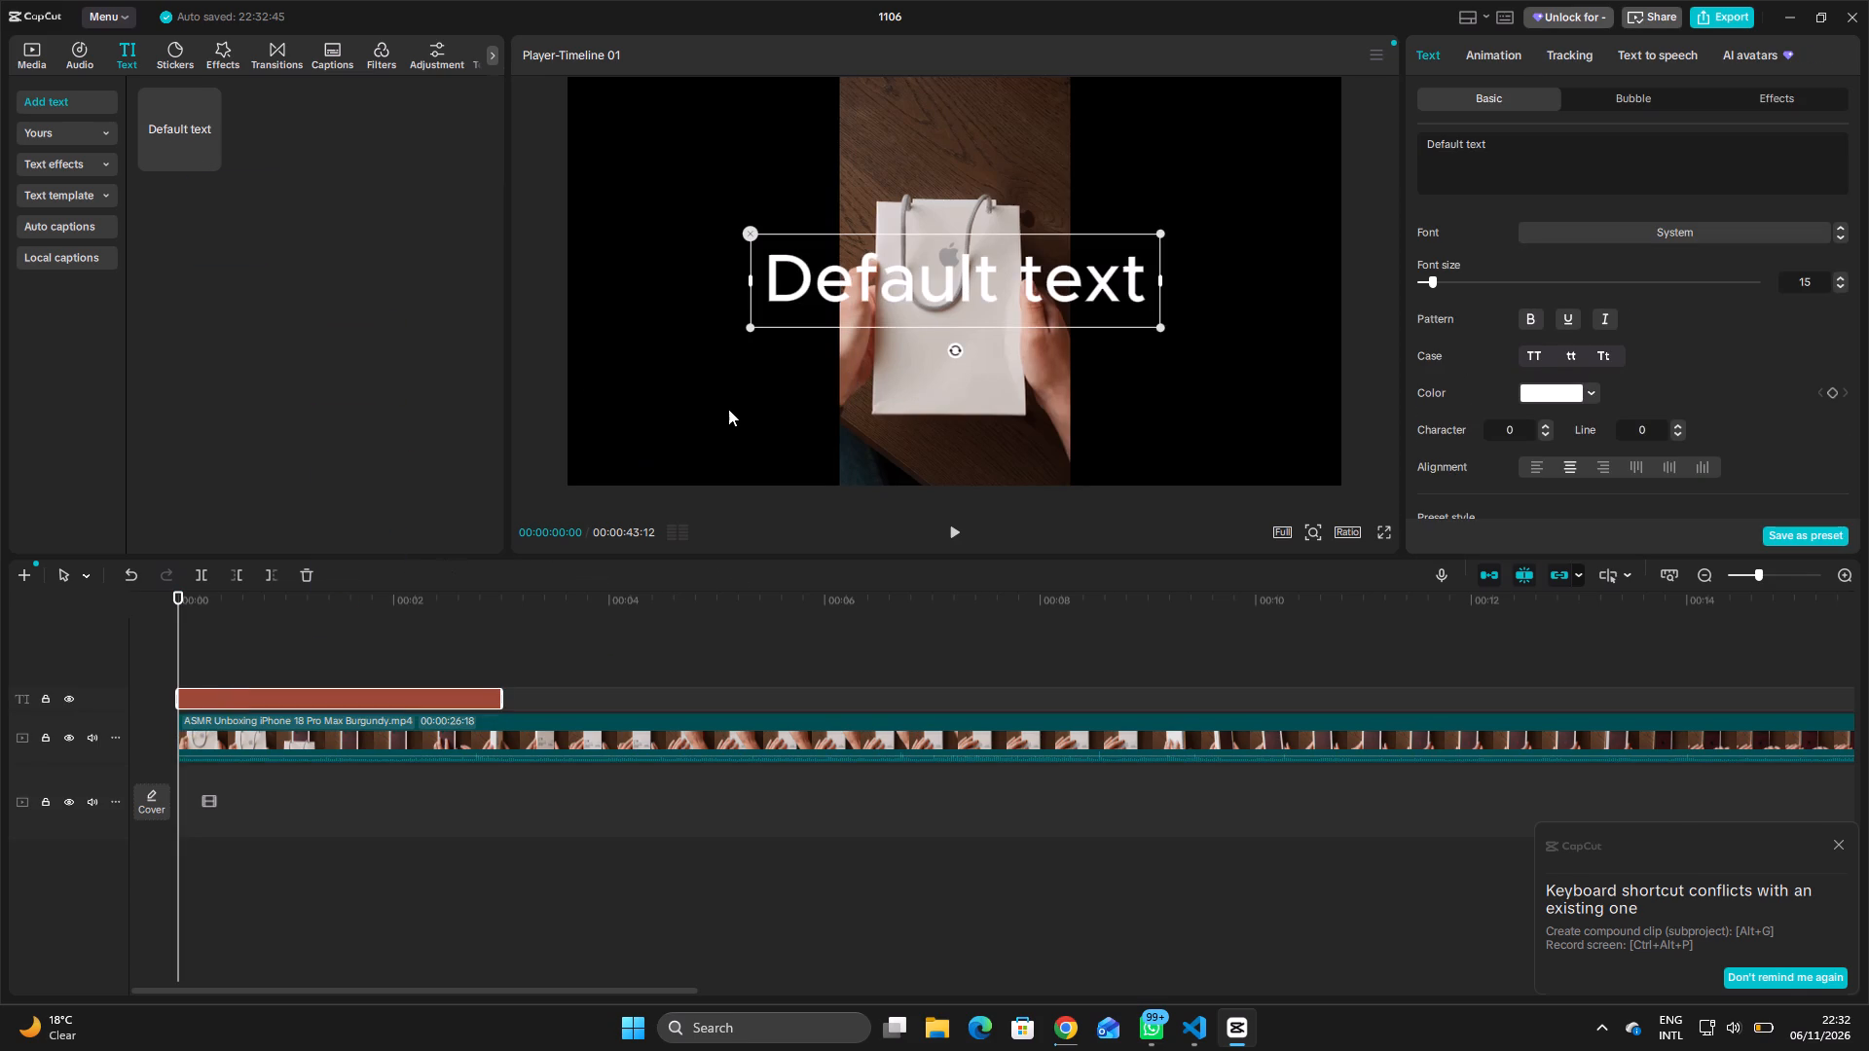
double_click(1117, 290)
click(299, 700)
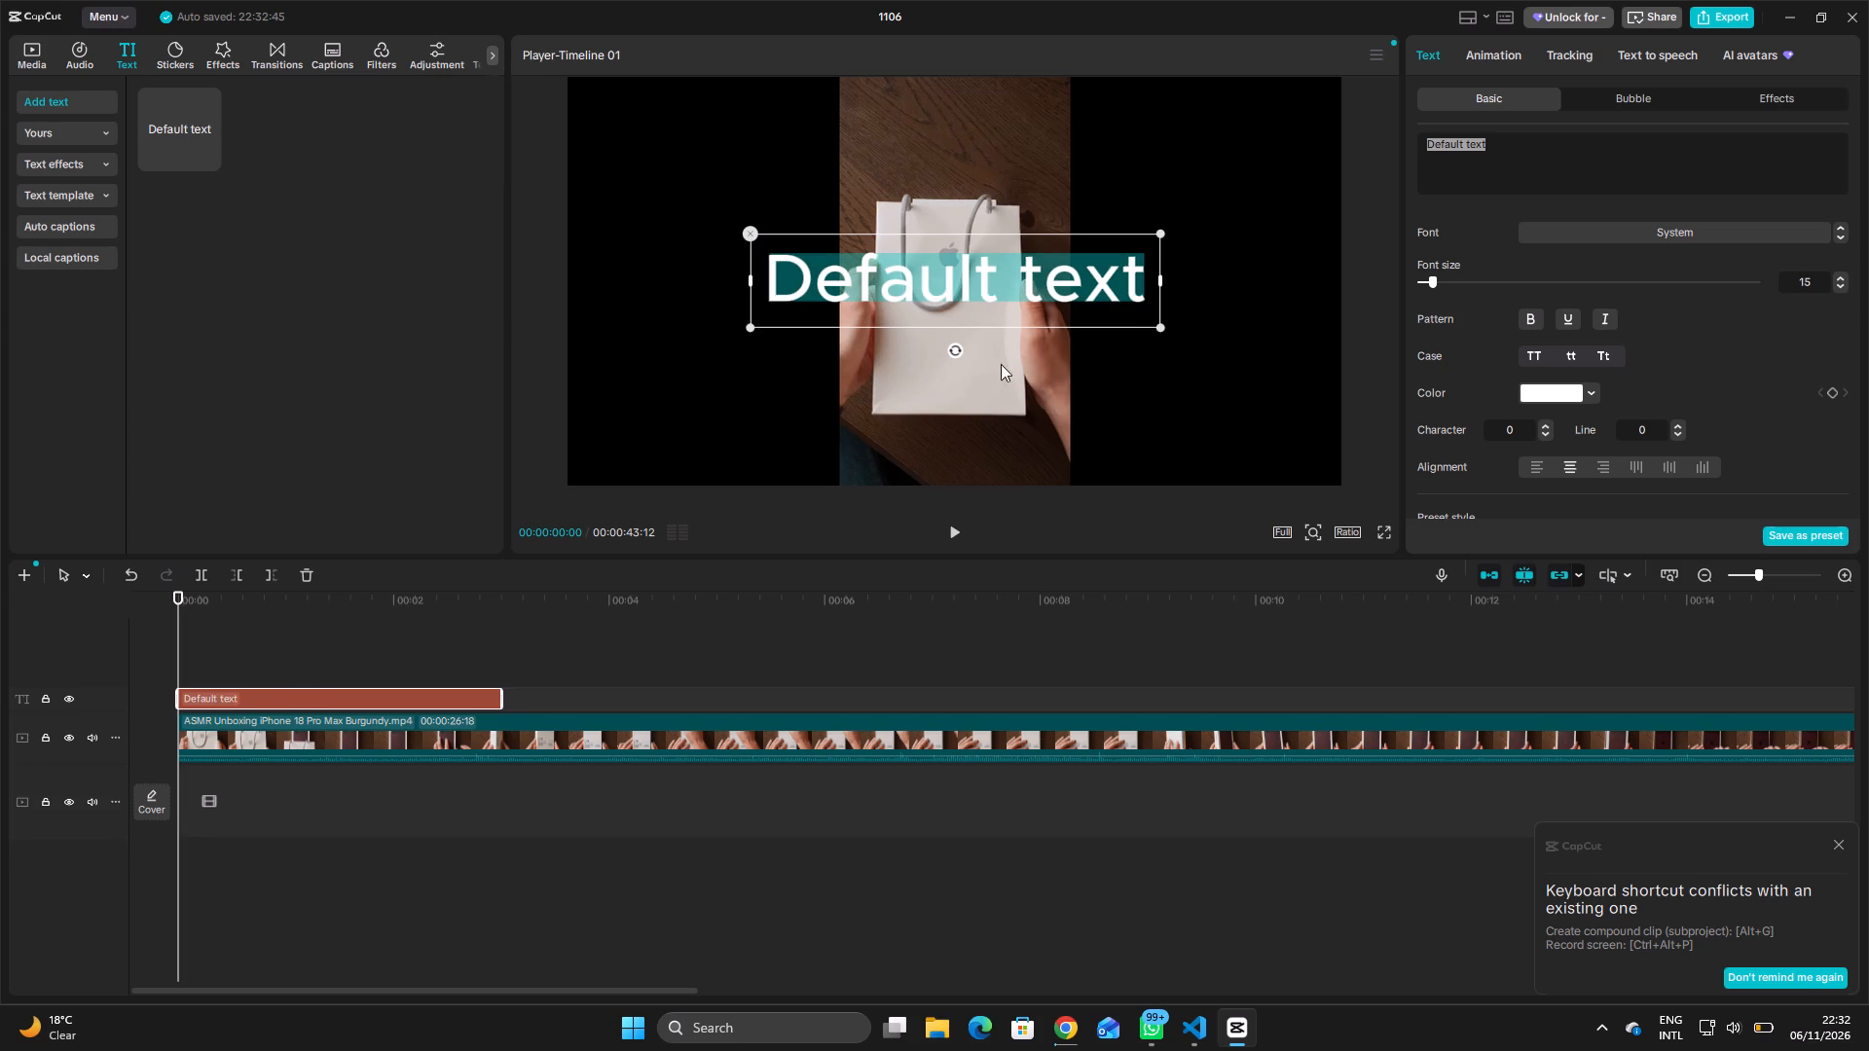
key(BackSpace)
key(BackSpace)
click(1085, 289)
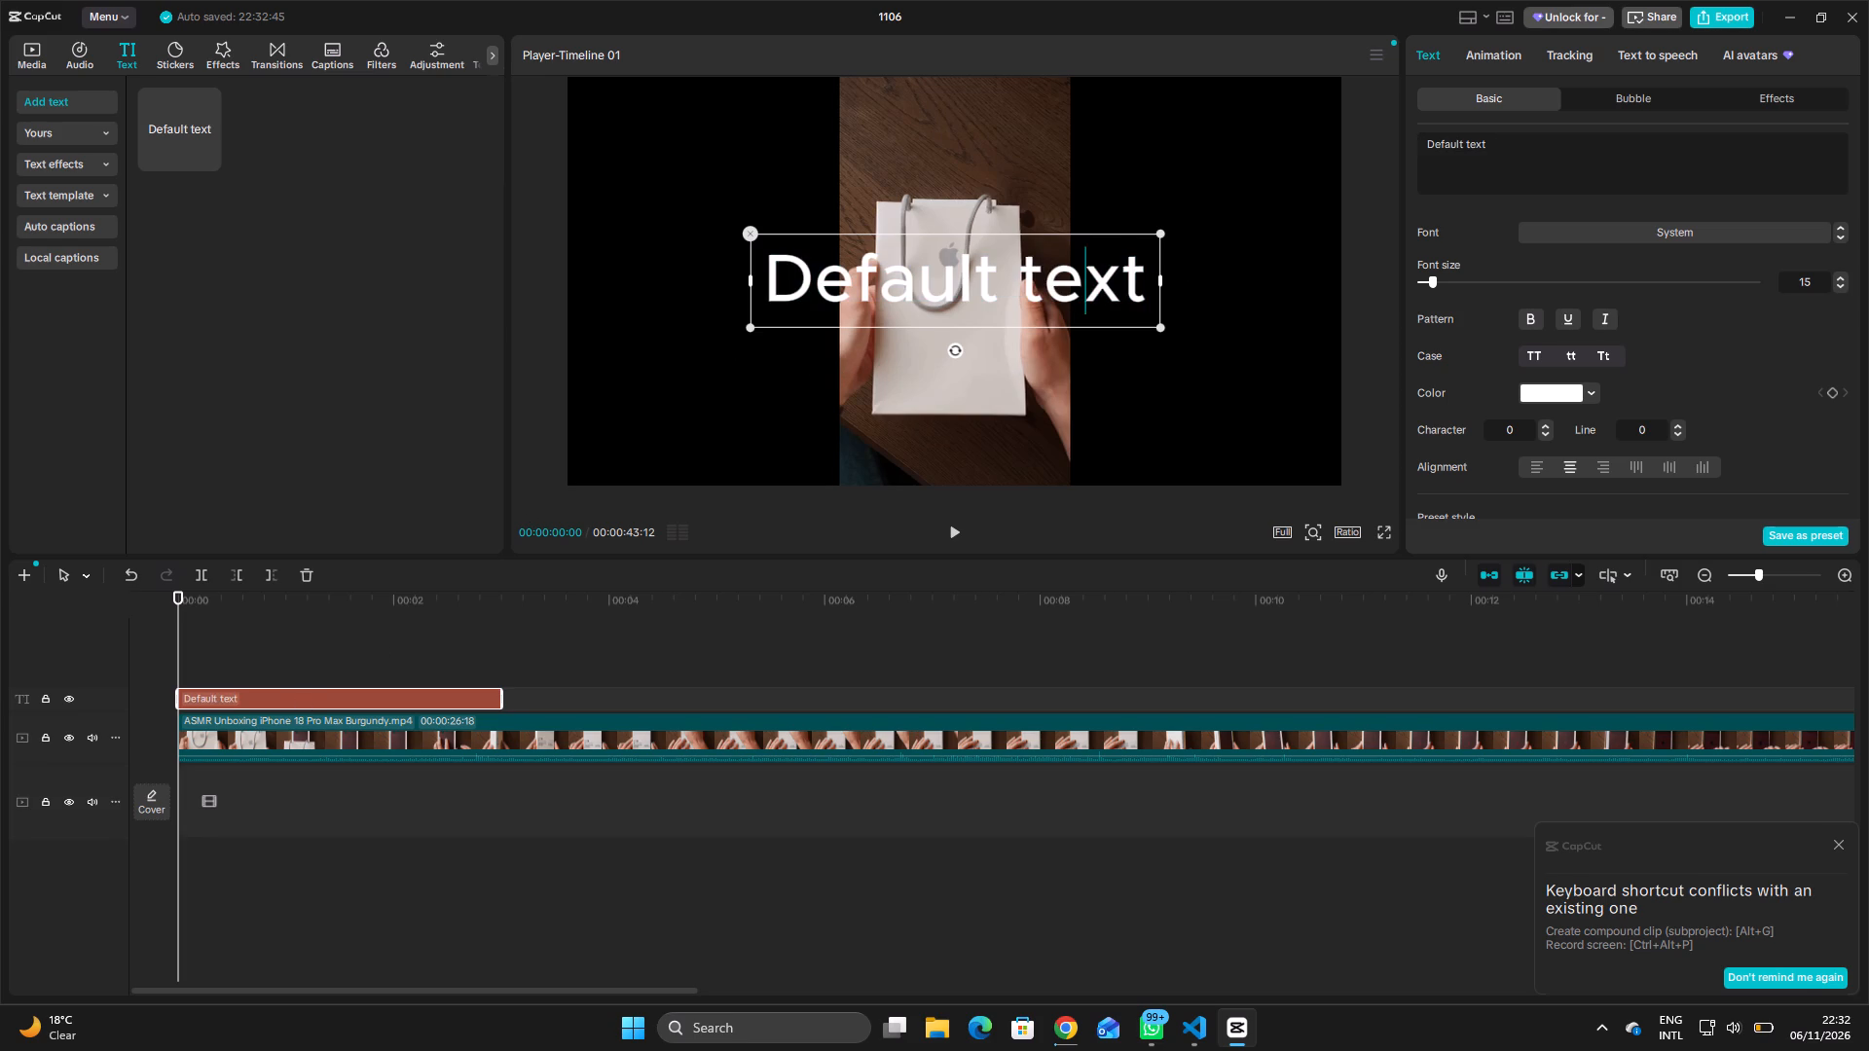
click(1133, 289)
key(Right)
key(BackSpace)
key(BackSpace)
key(BackSpace)
key(BackSpace)
key(BackSpace)
key(BackSpace)
key(BackSpace)
key(BackSpace)
key(BackSpace)
key(BackSpace)
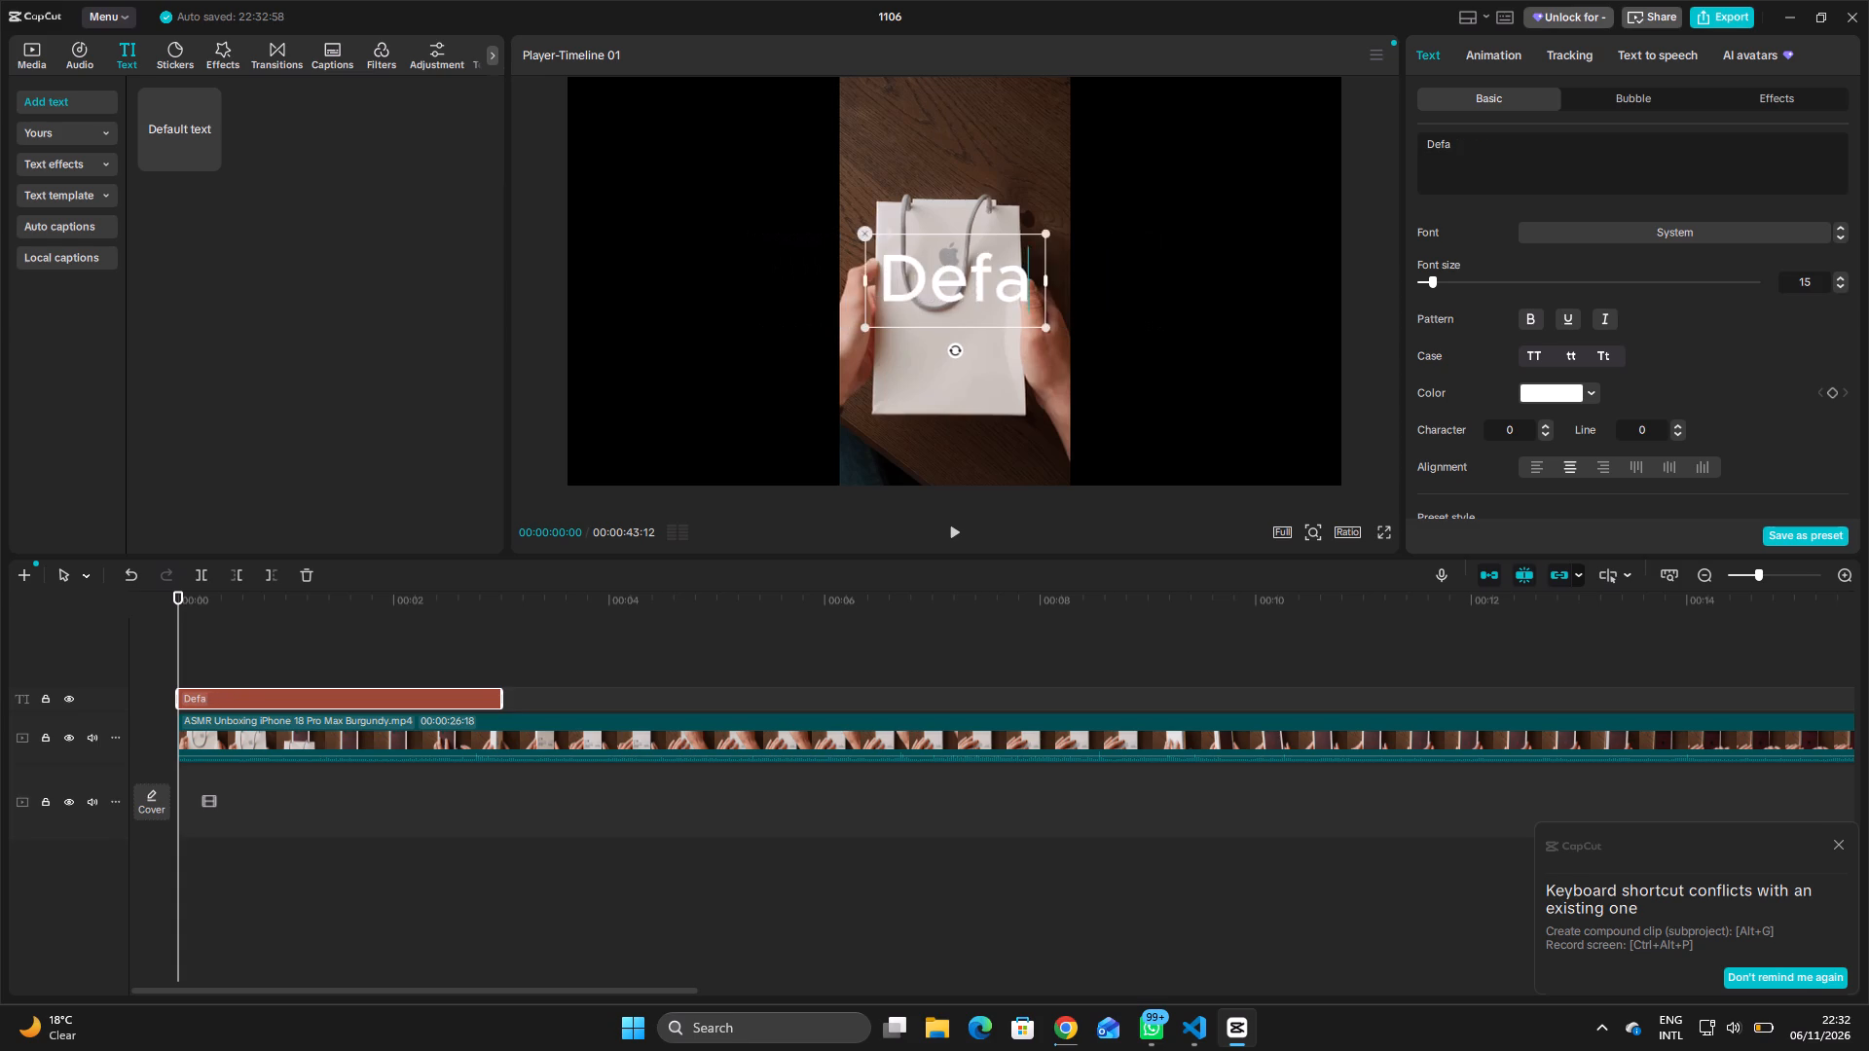
key(BackSpace)
key(BackSpace)
text(Iphone)
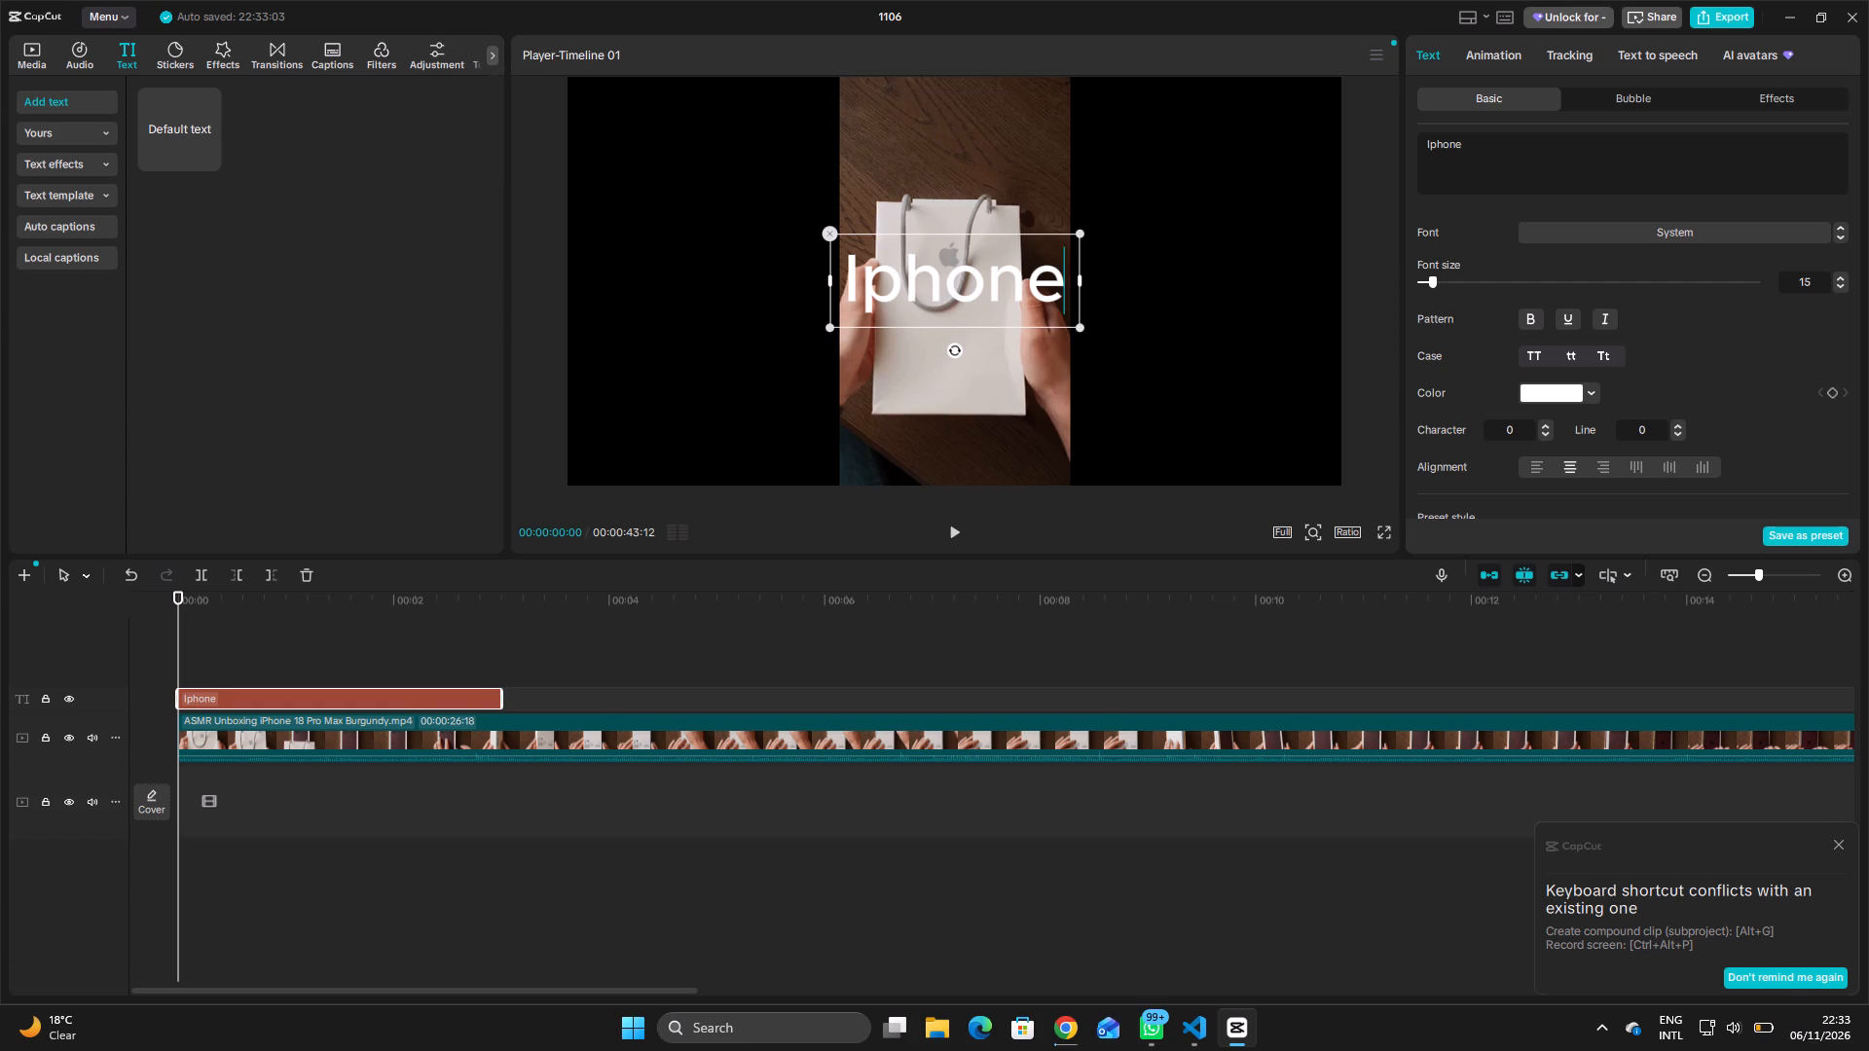
key(space)
key(shift+exclam)
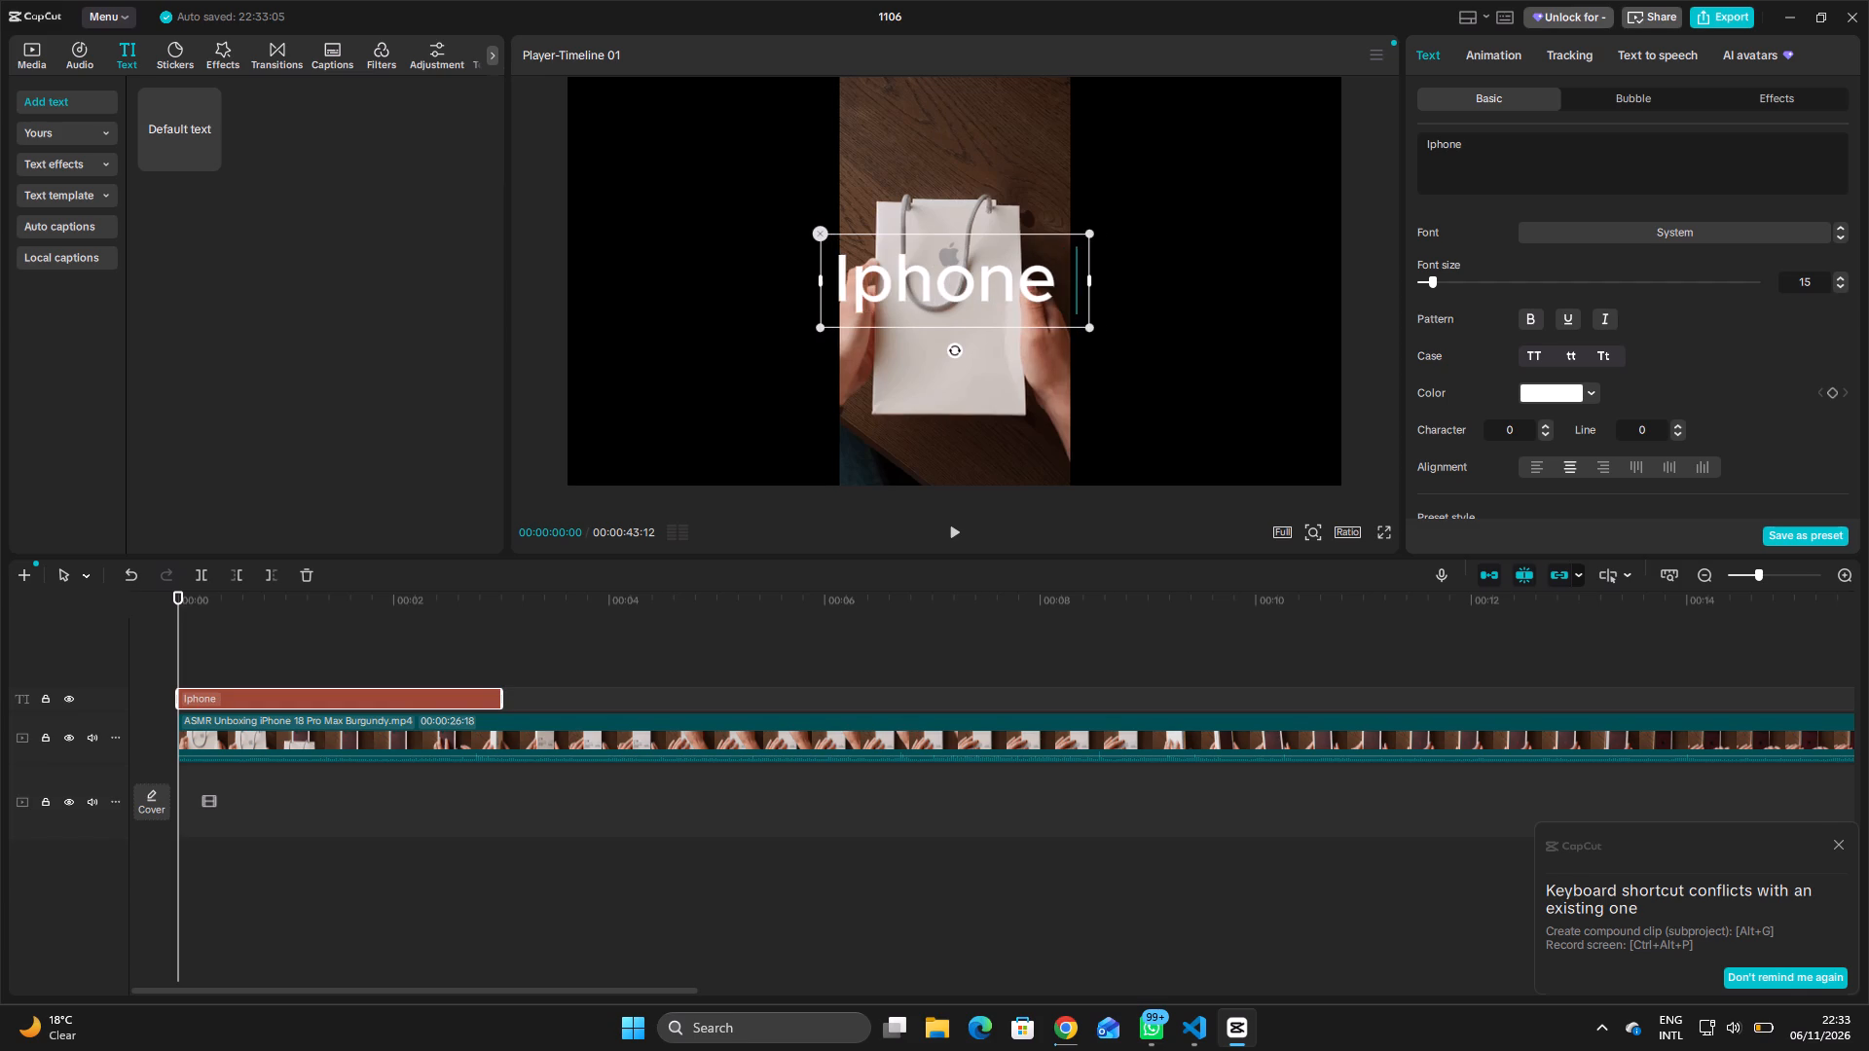
key(BackSpace)
text(18)
key(space)
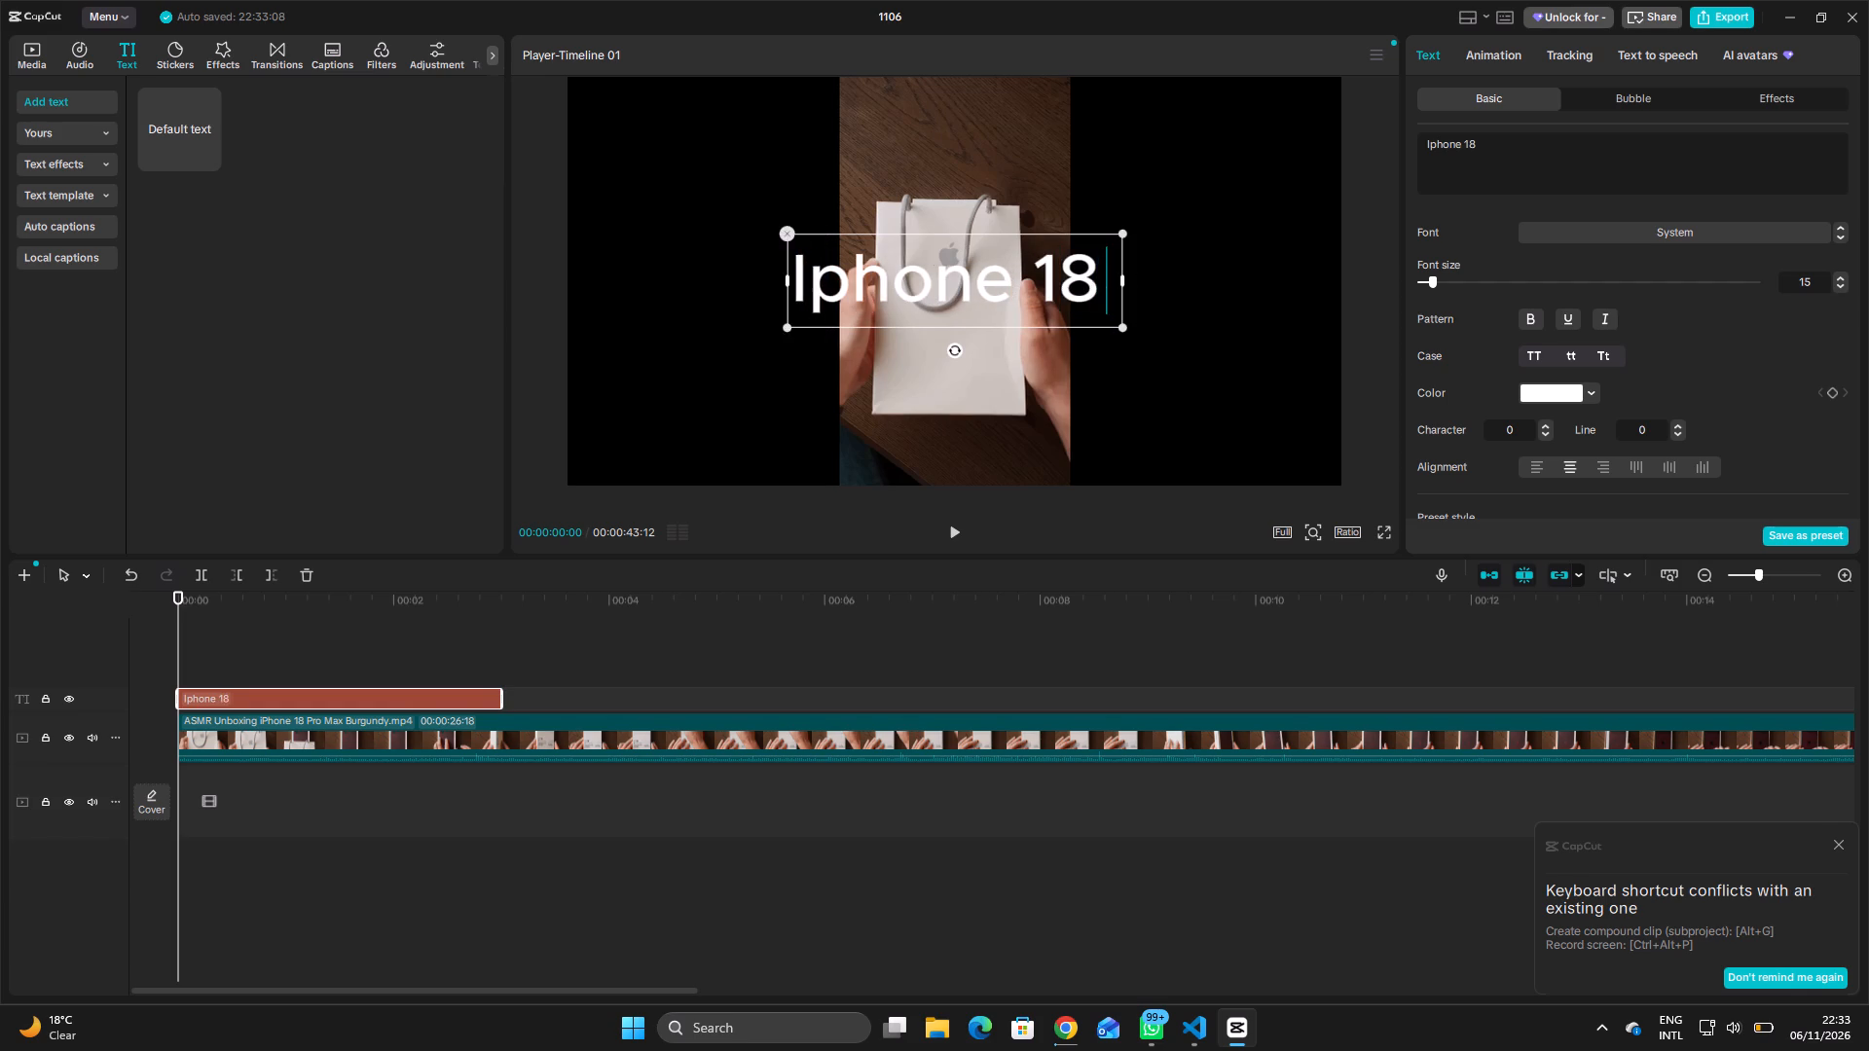
text(Ubo)
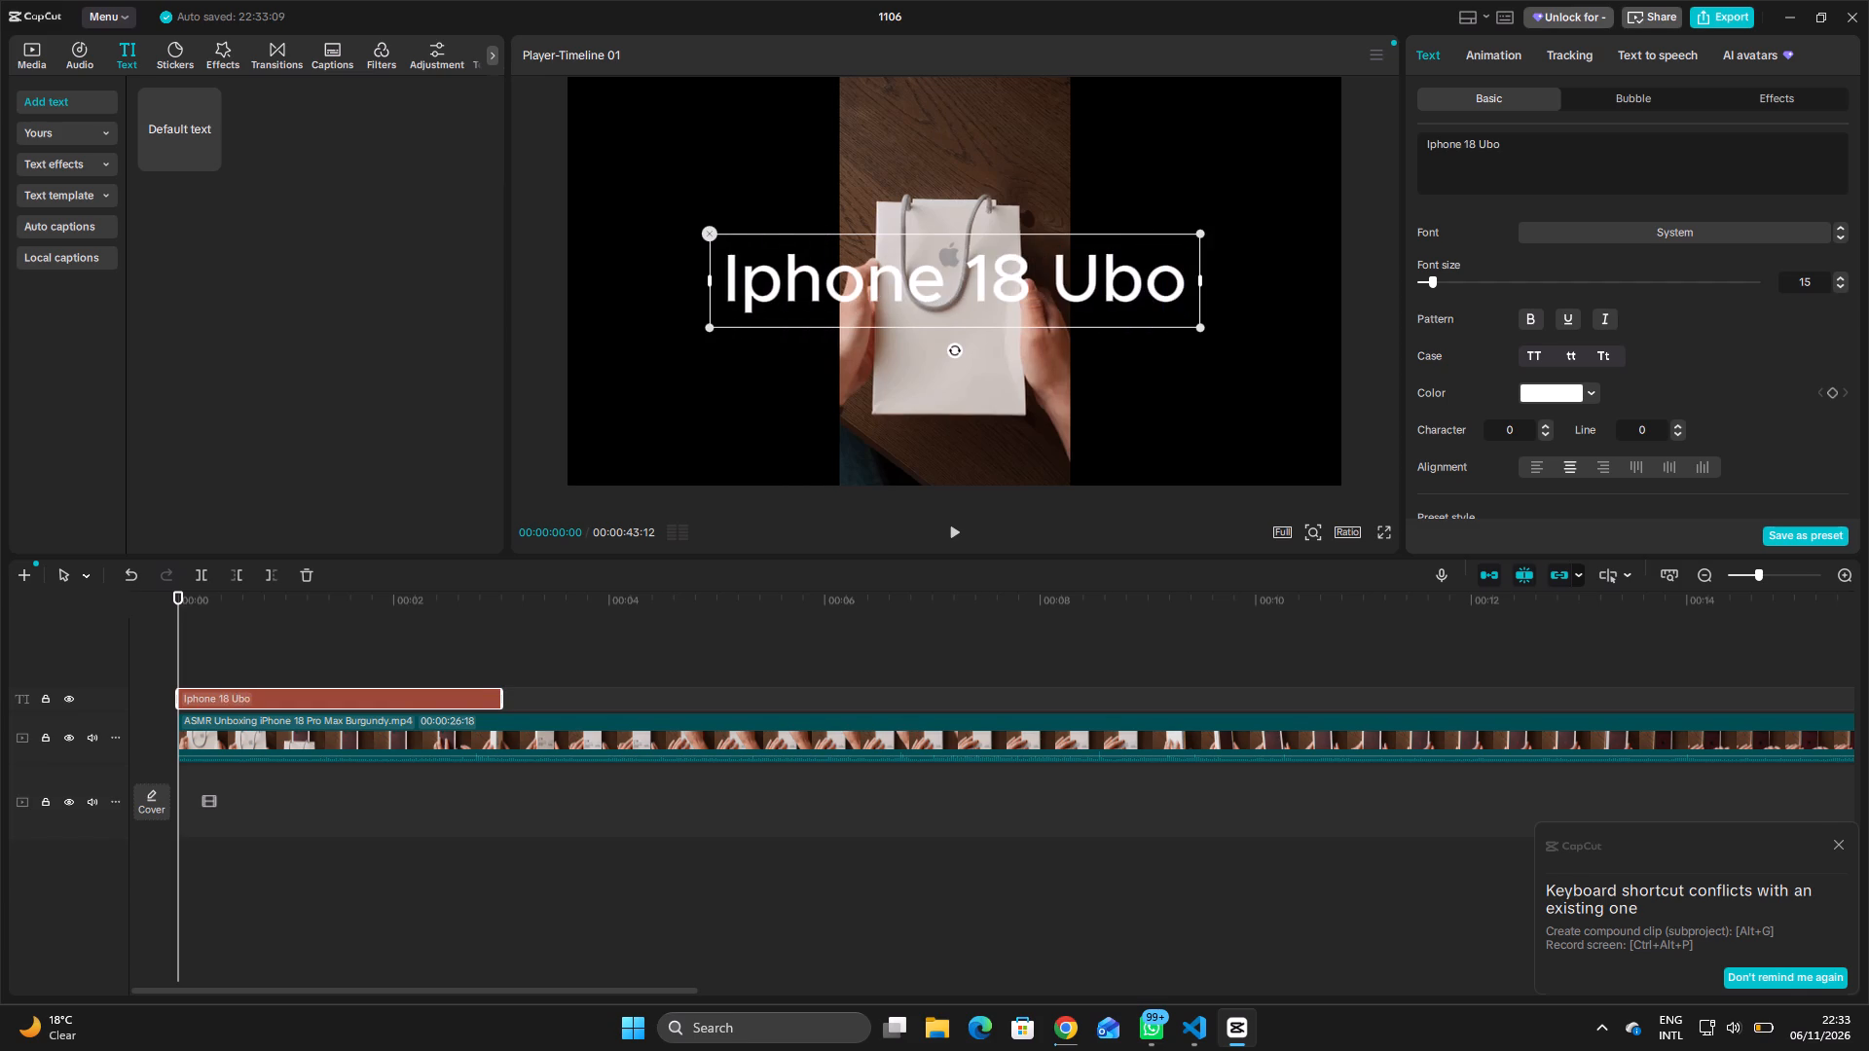
key(x)
text(in)
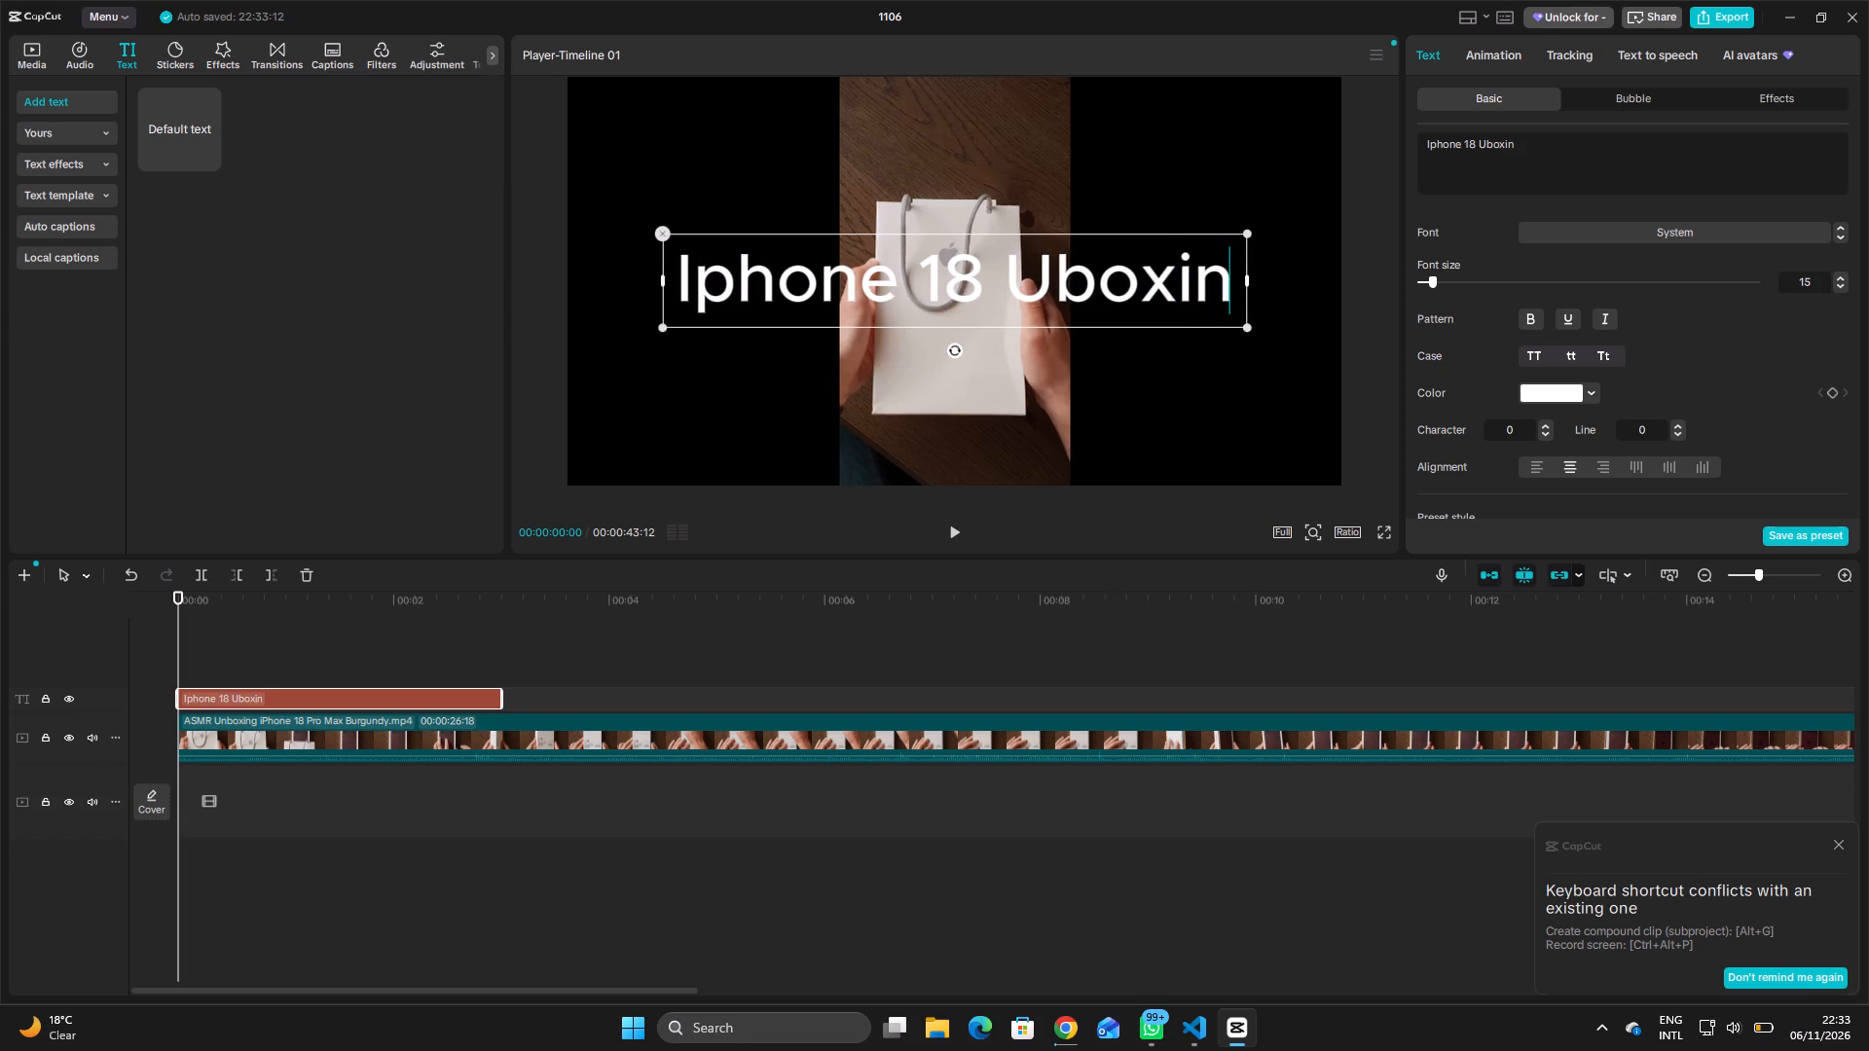
Scale the title text down until it matches the width of the portrait video in the preview.
drag(1244, 326, 1244, 325)
drag(1244, 325, 1033, 240)
drag(981, 273, 985, 175)
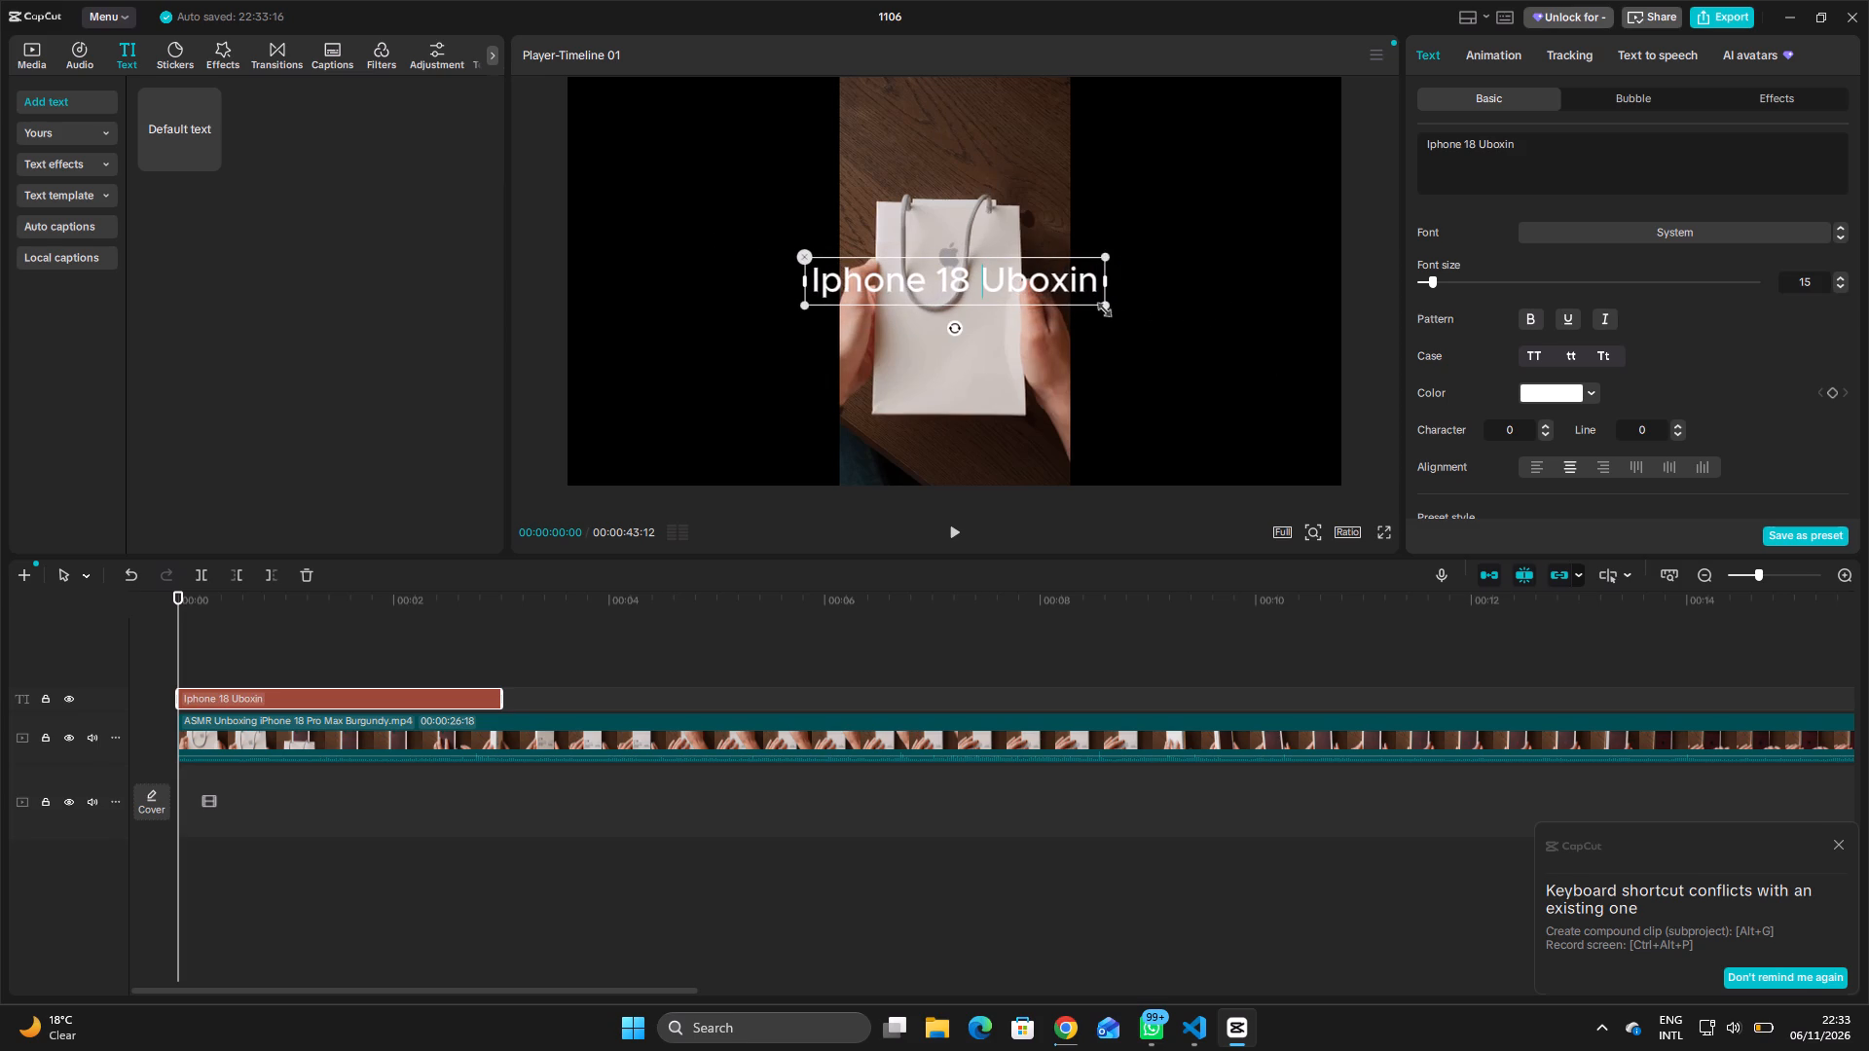
drag(1107, 310, 1048, 268)
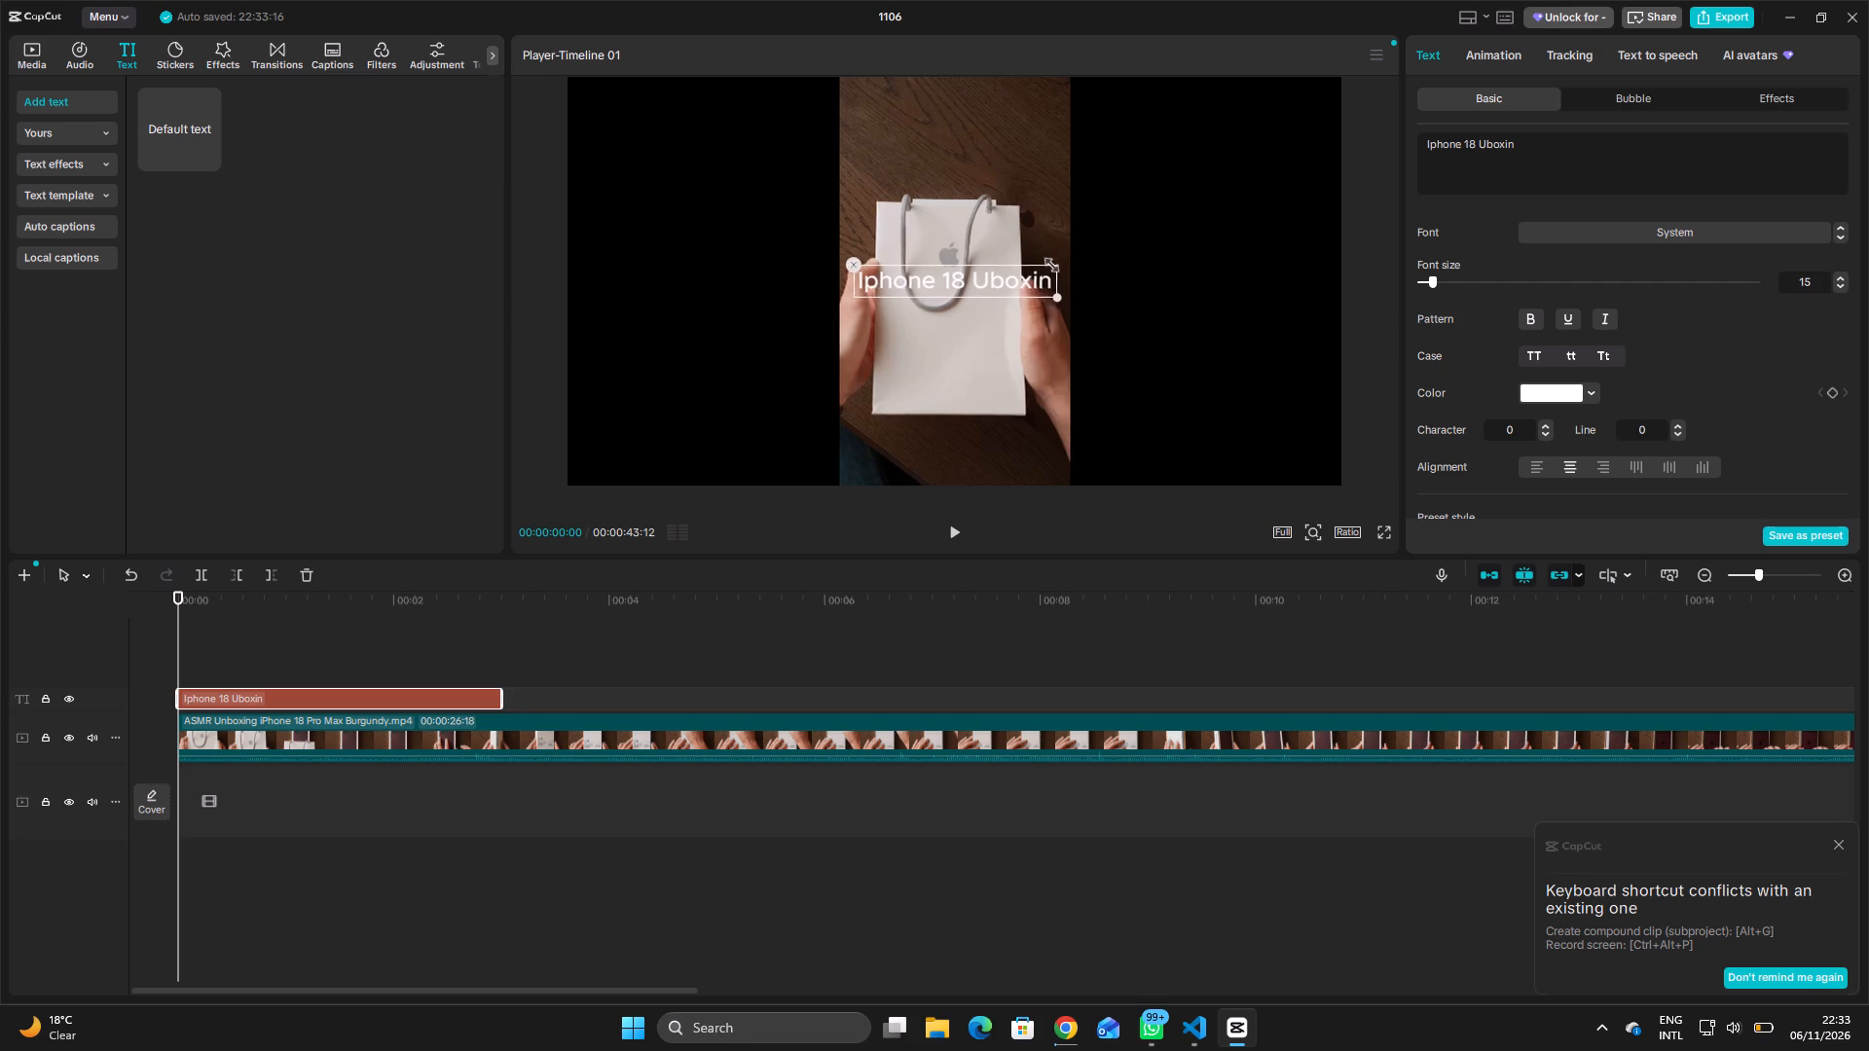
drag(1048, 268, 1059, 278)
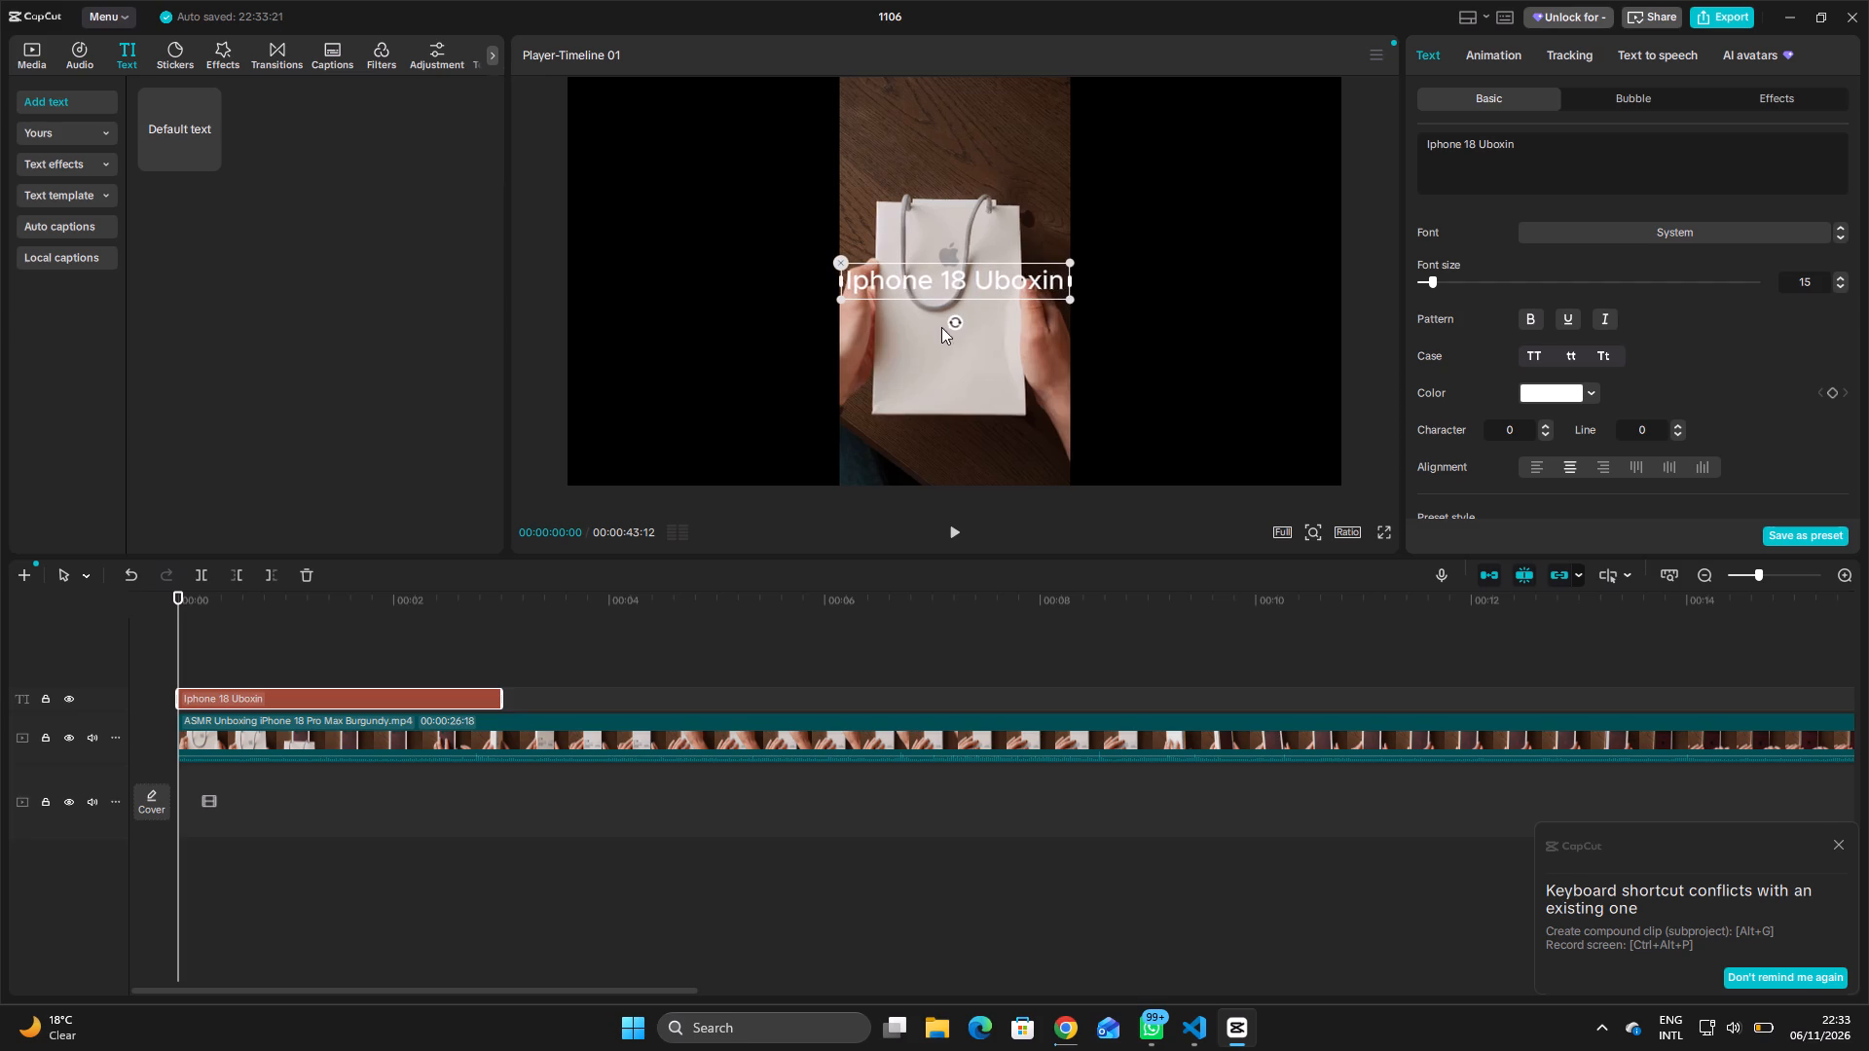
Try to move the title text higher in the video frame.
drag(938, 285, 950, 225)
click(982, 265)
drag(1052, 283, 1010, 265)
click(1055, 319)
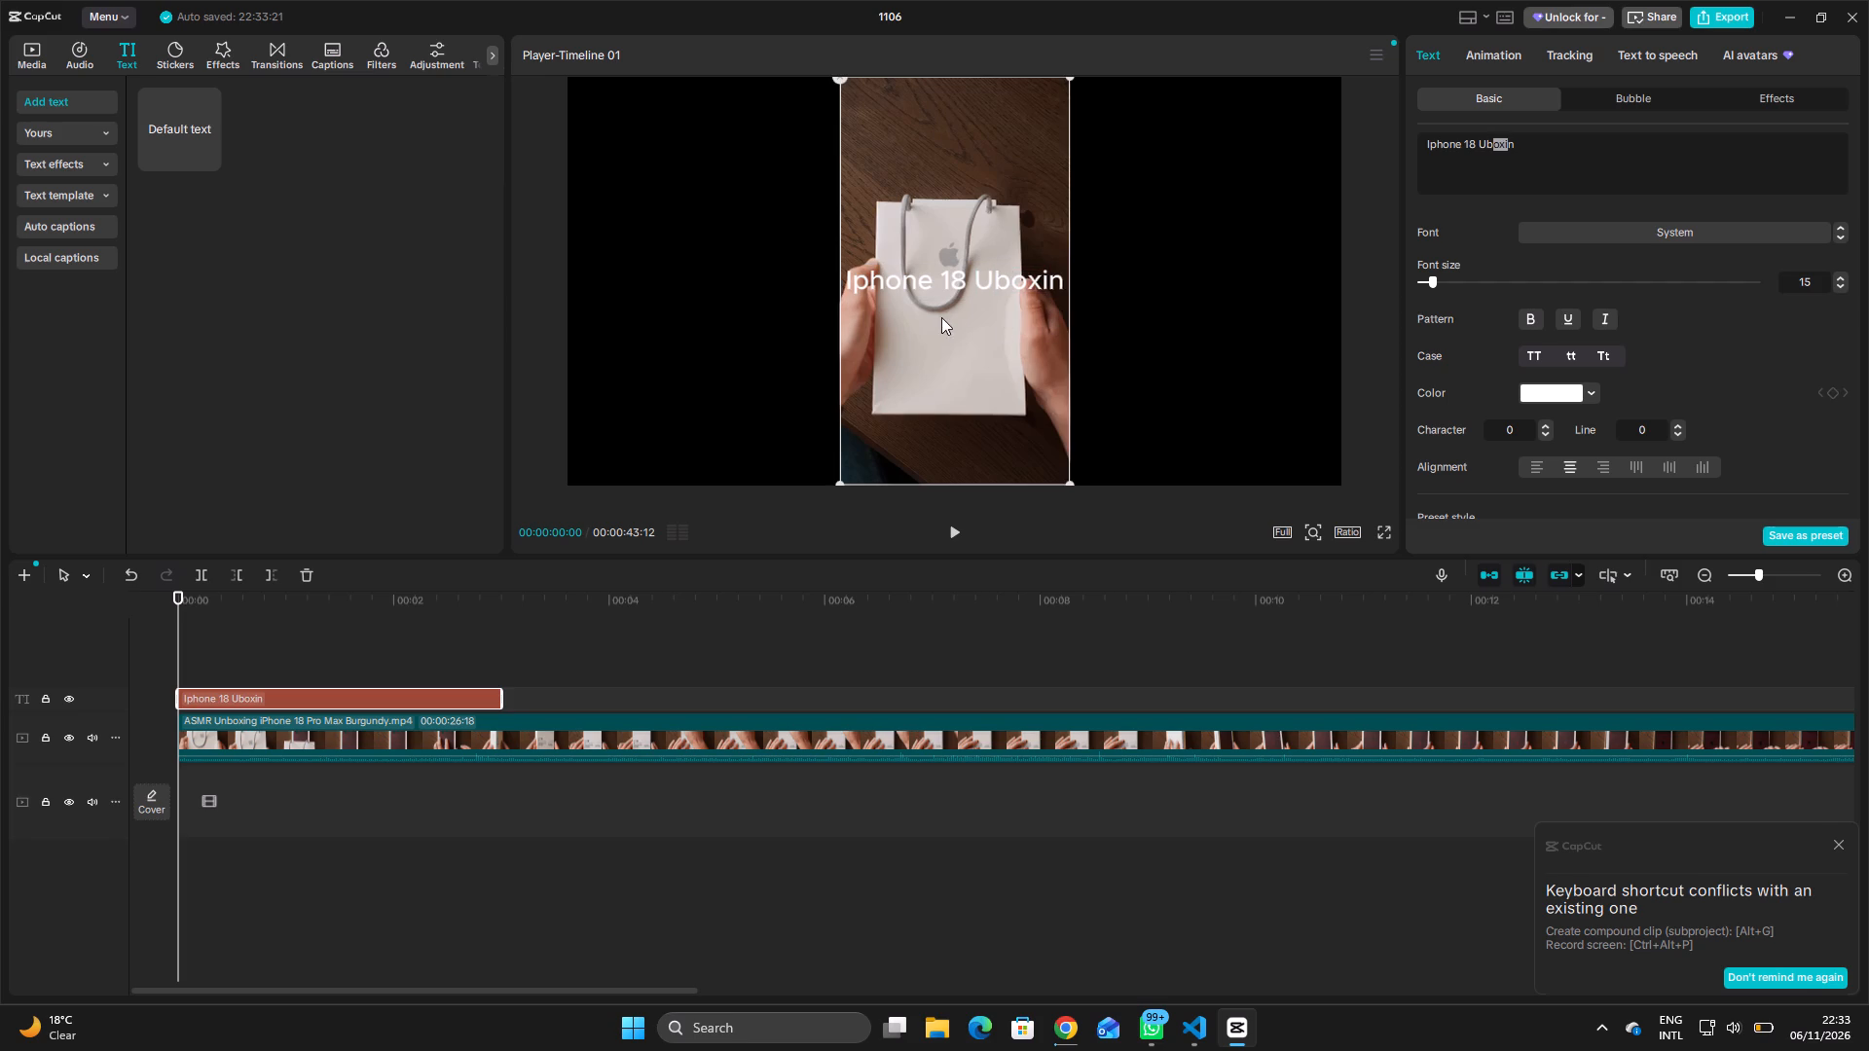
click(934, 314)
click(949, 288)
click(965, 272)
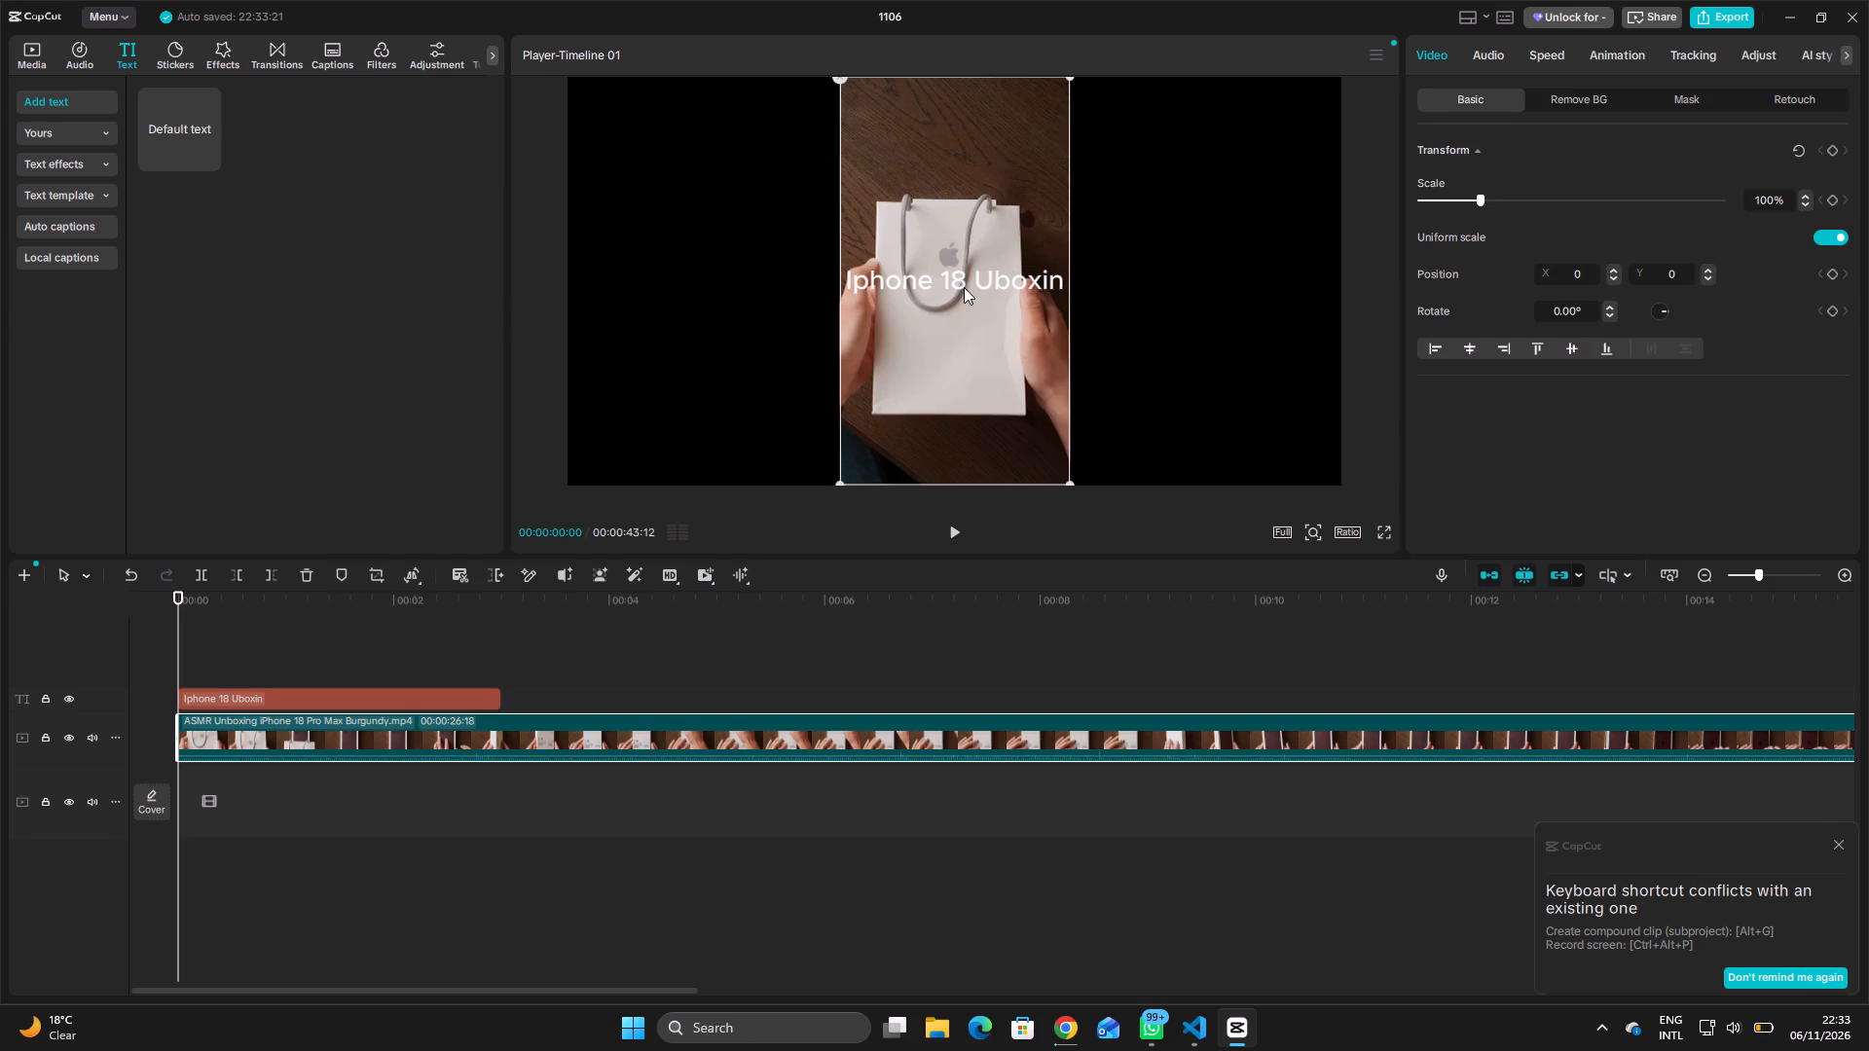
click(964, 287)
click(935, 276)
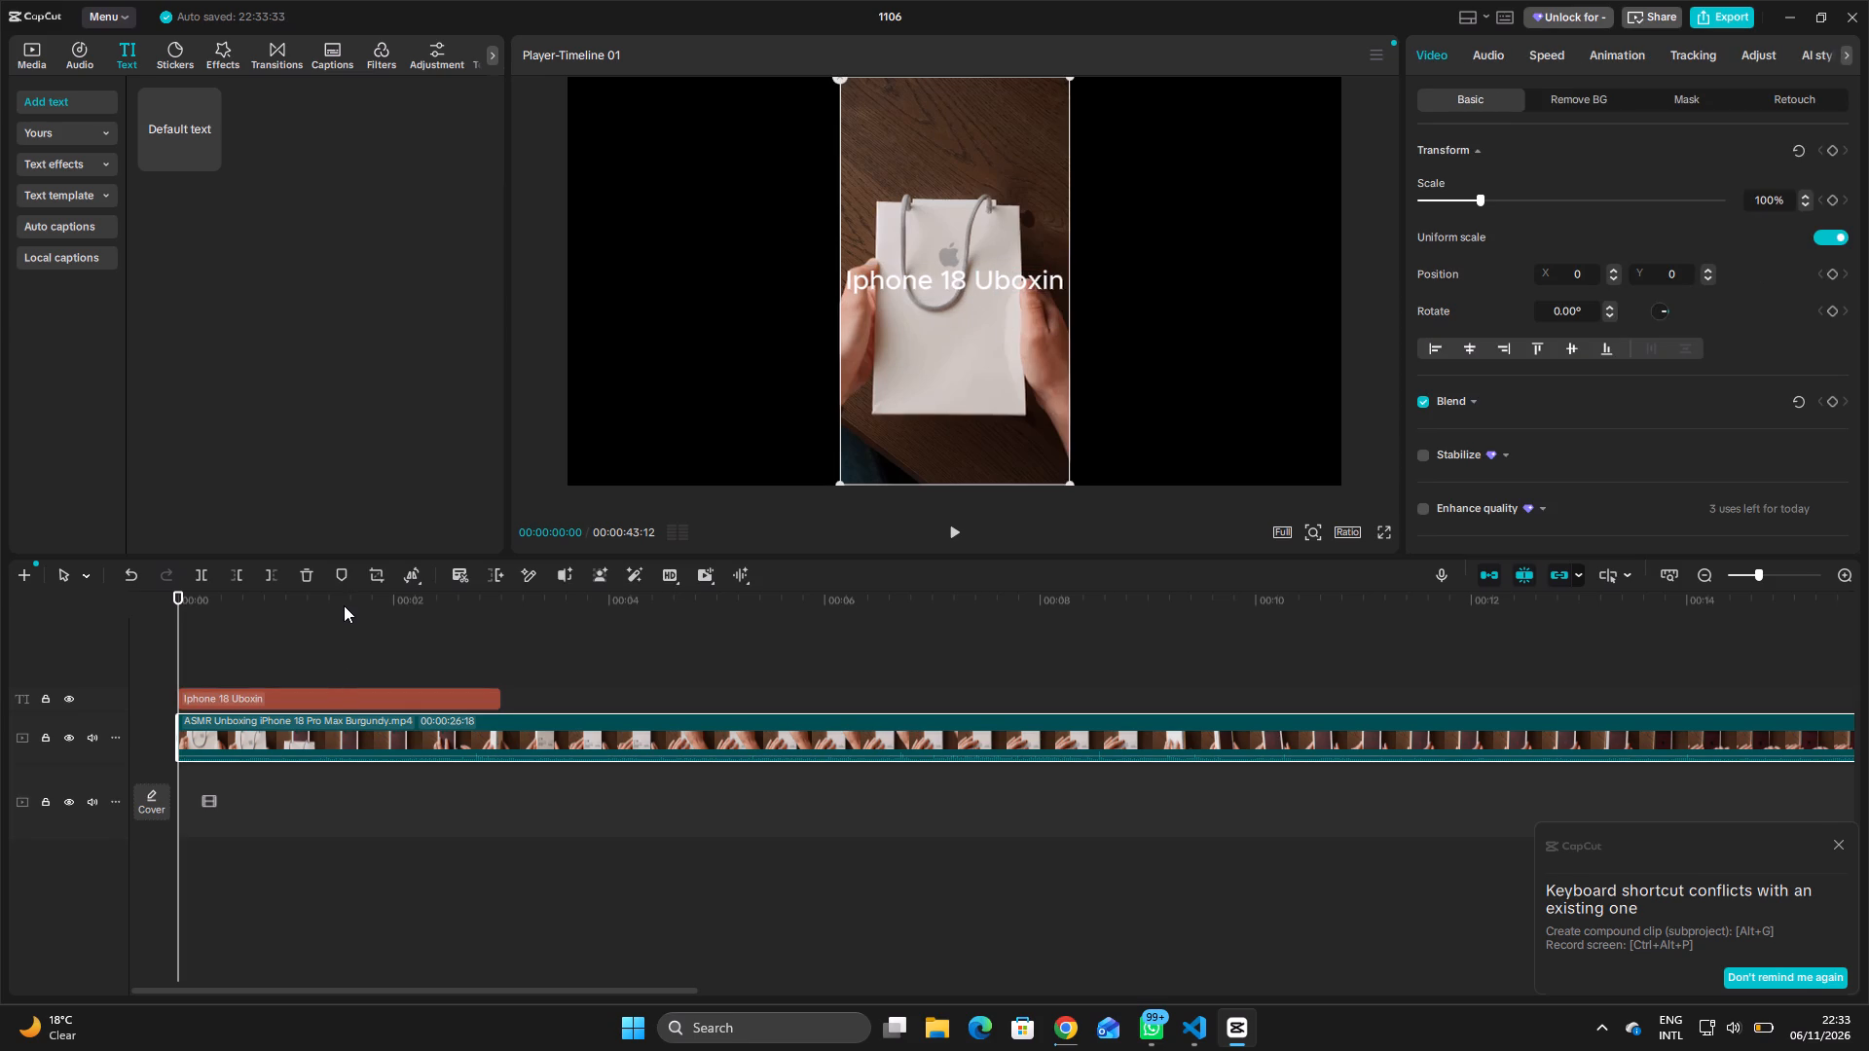
Add the missing final letter to the title so it reads "Iphone 18 Uboxing".
click(341, 693)
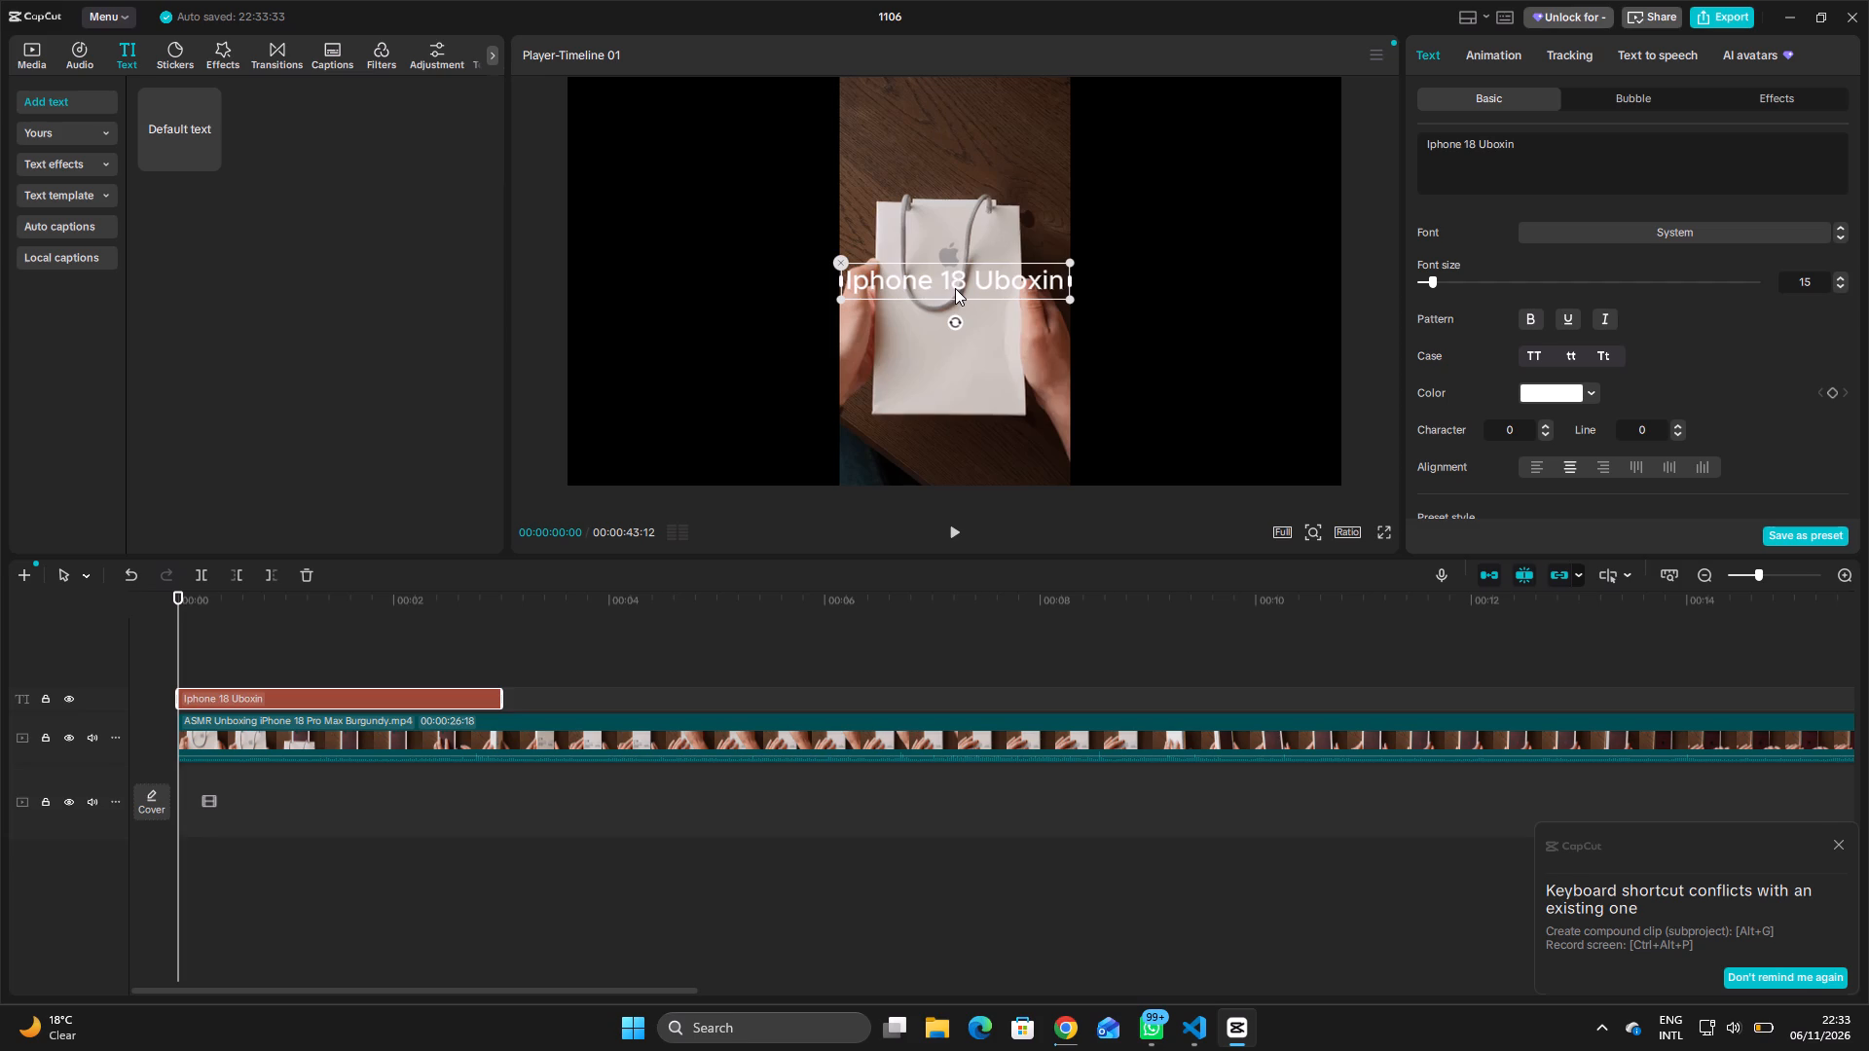
click(1532, 152)
key(g)
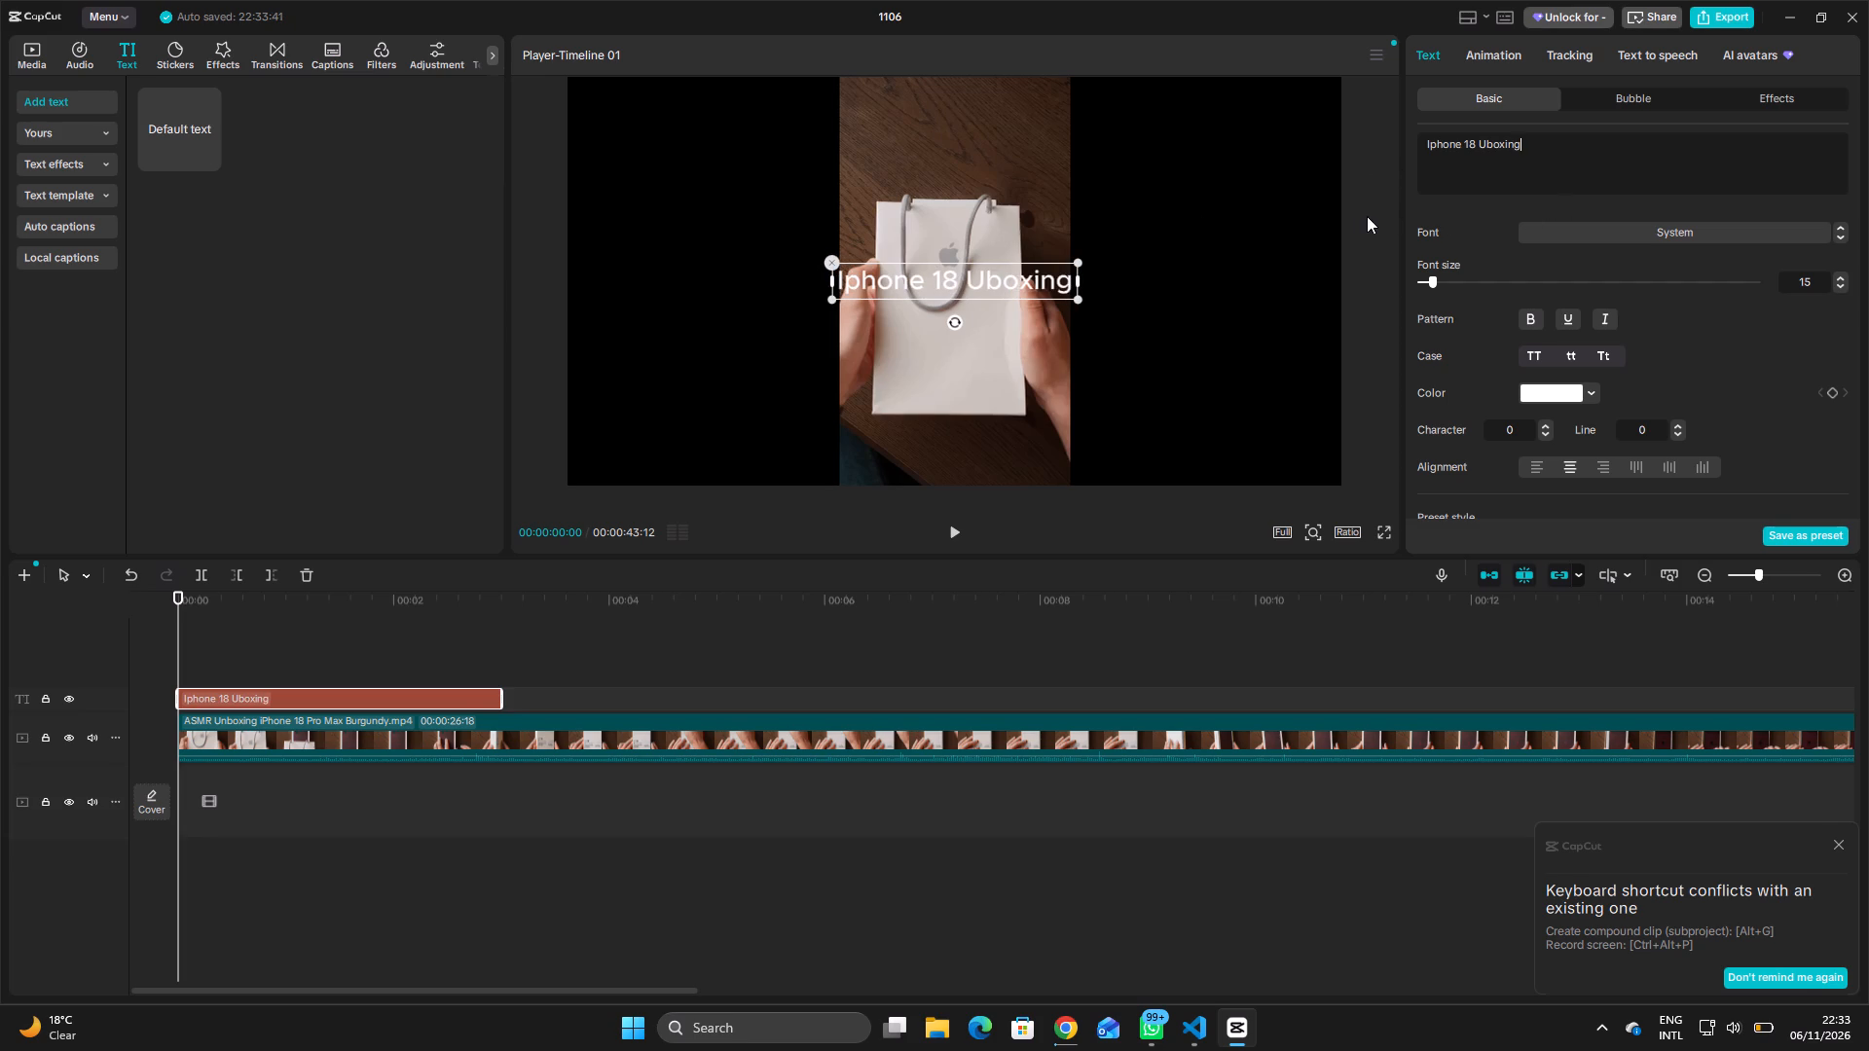
Open the bubble styles for the title text.
click(1639, 94)
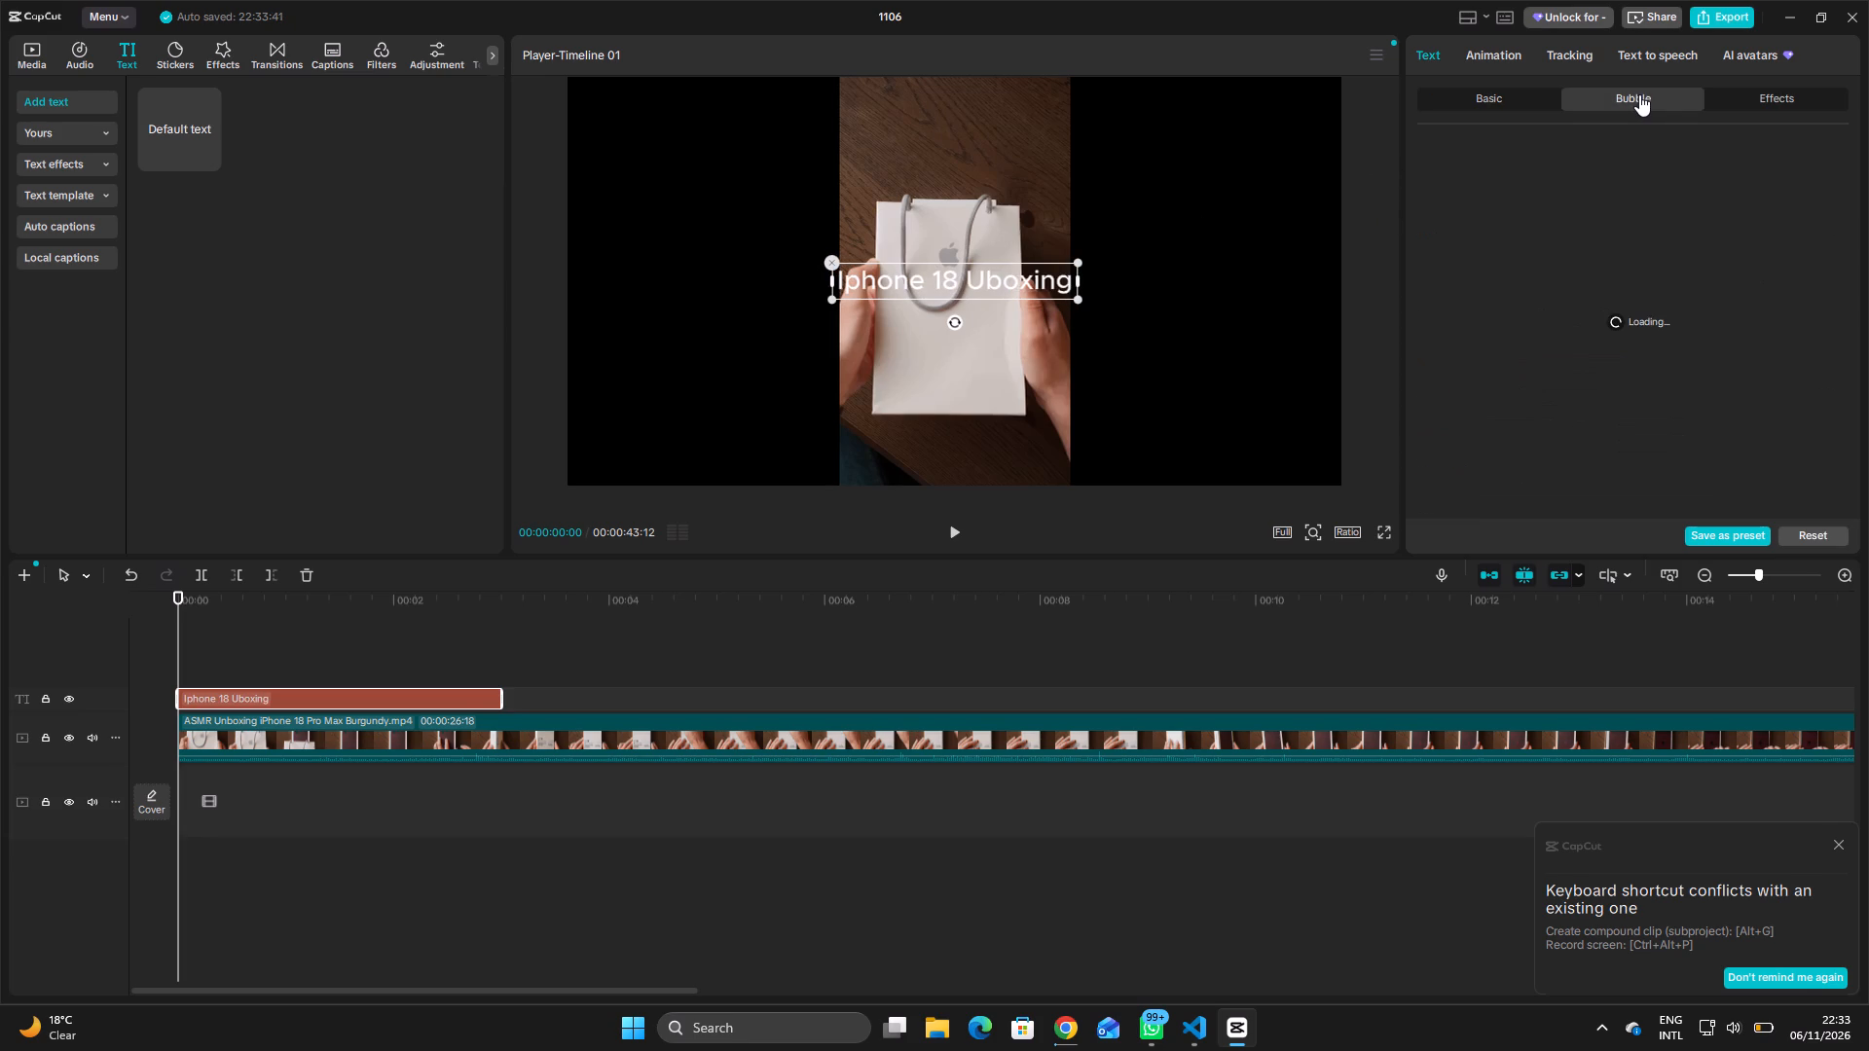
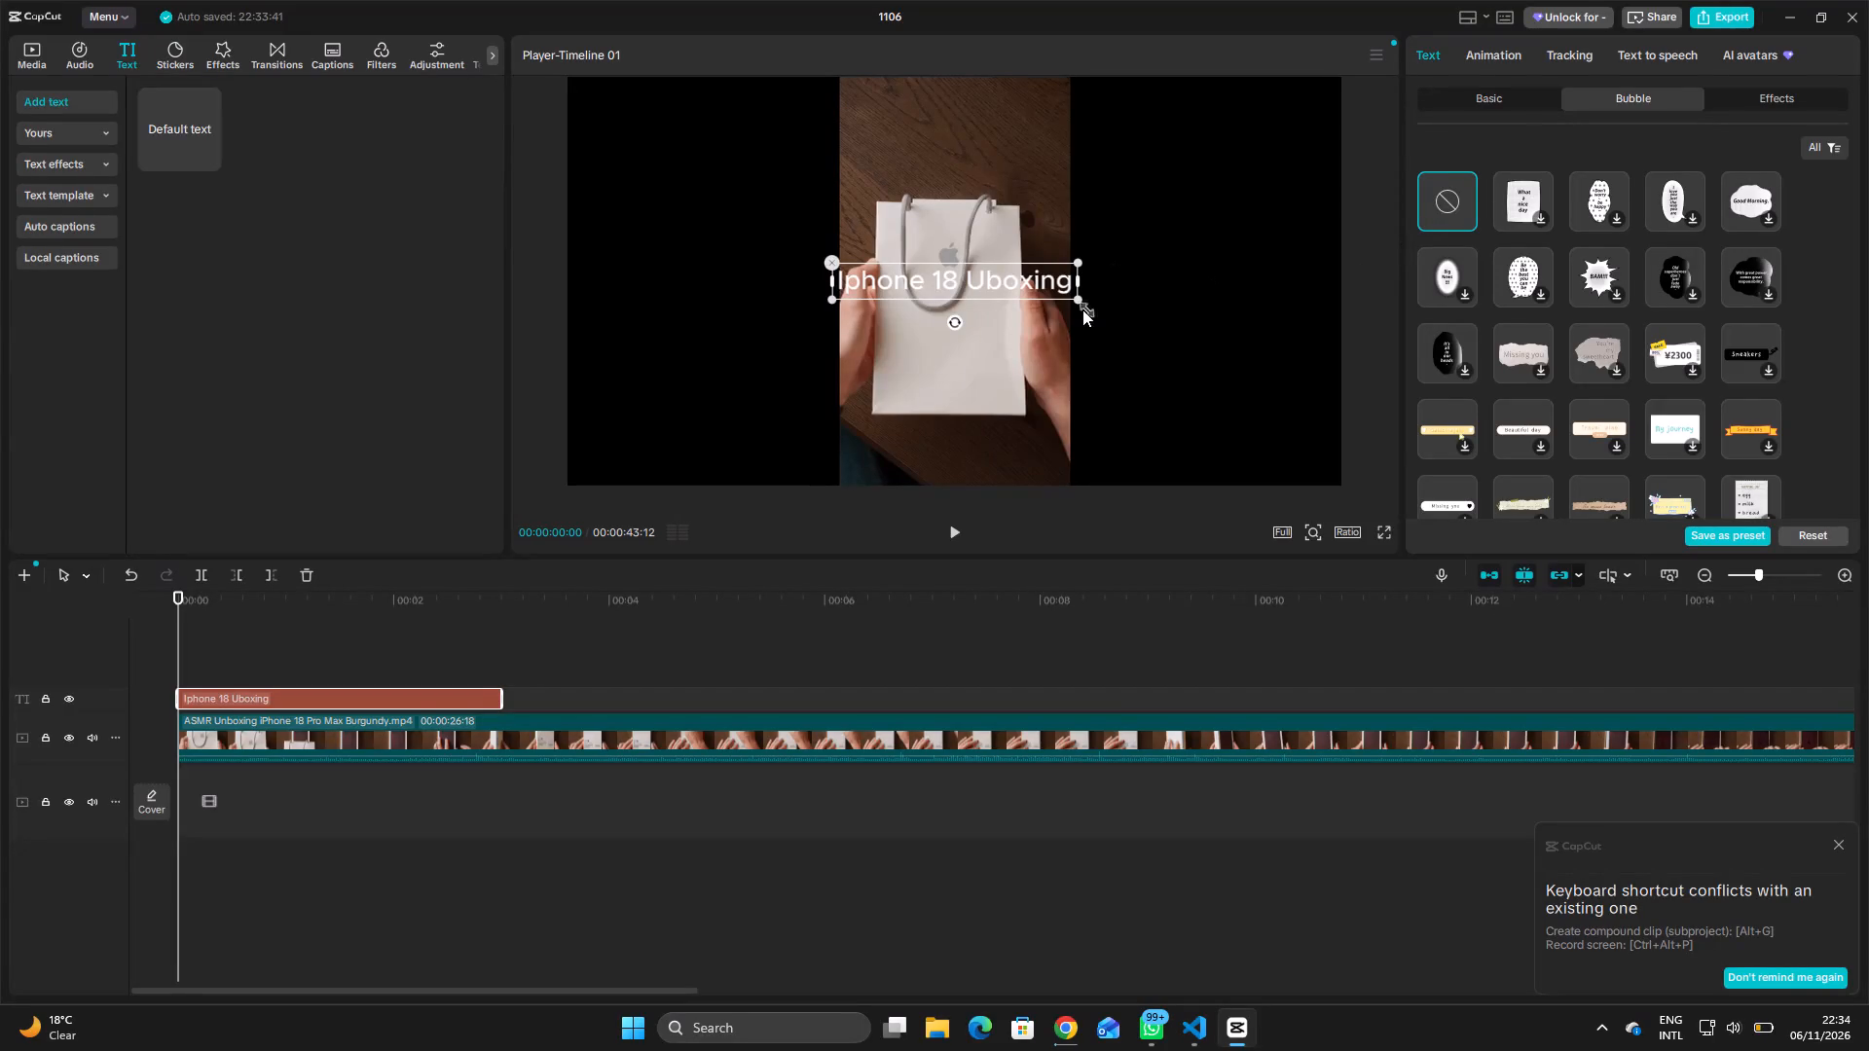
Resize the title text so it fits just inside the width of the portrait video in the preview.
drag(1074, 297, 1207, 404)
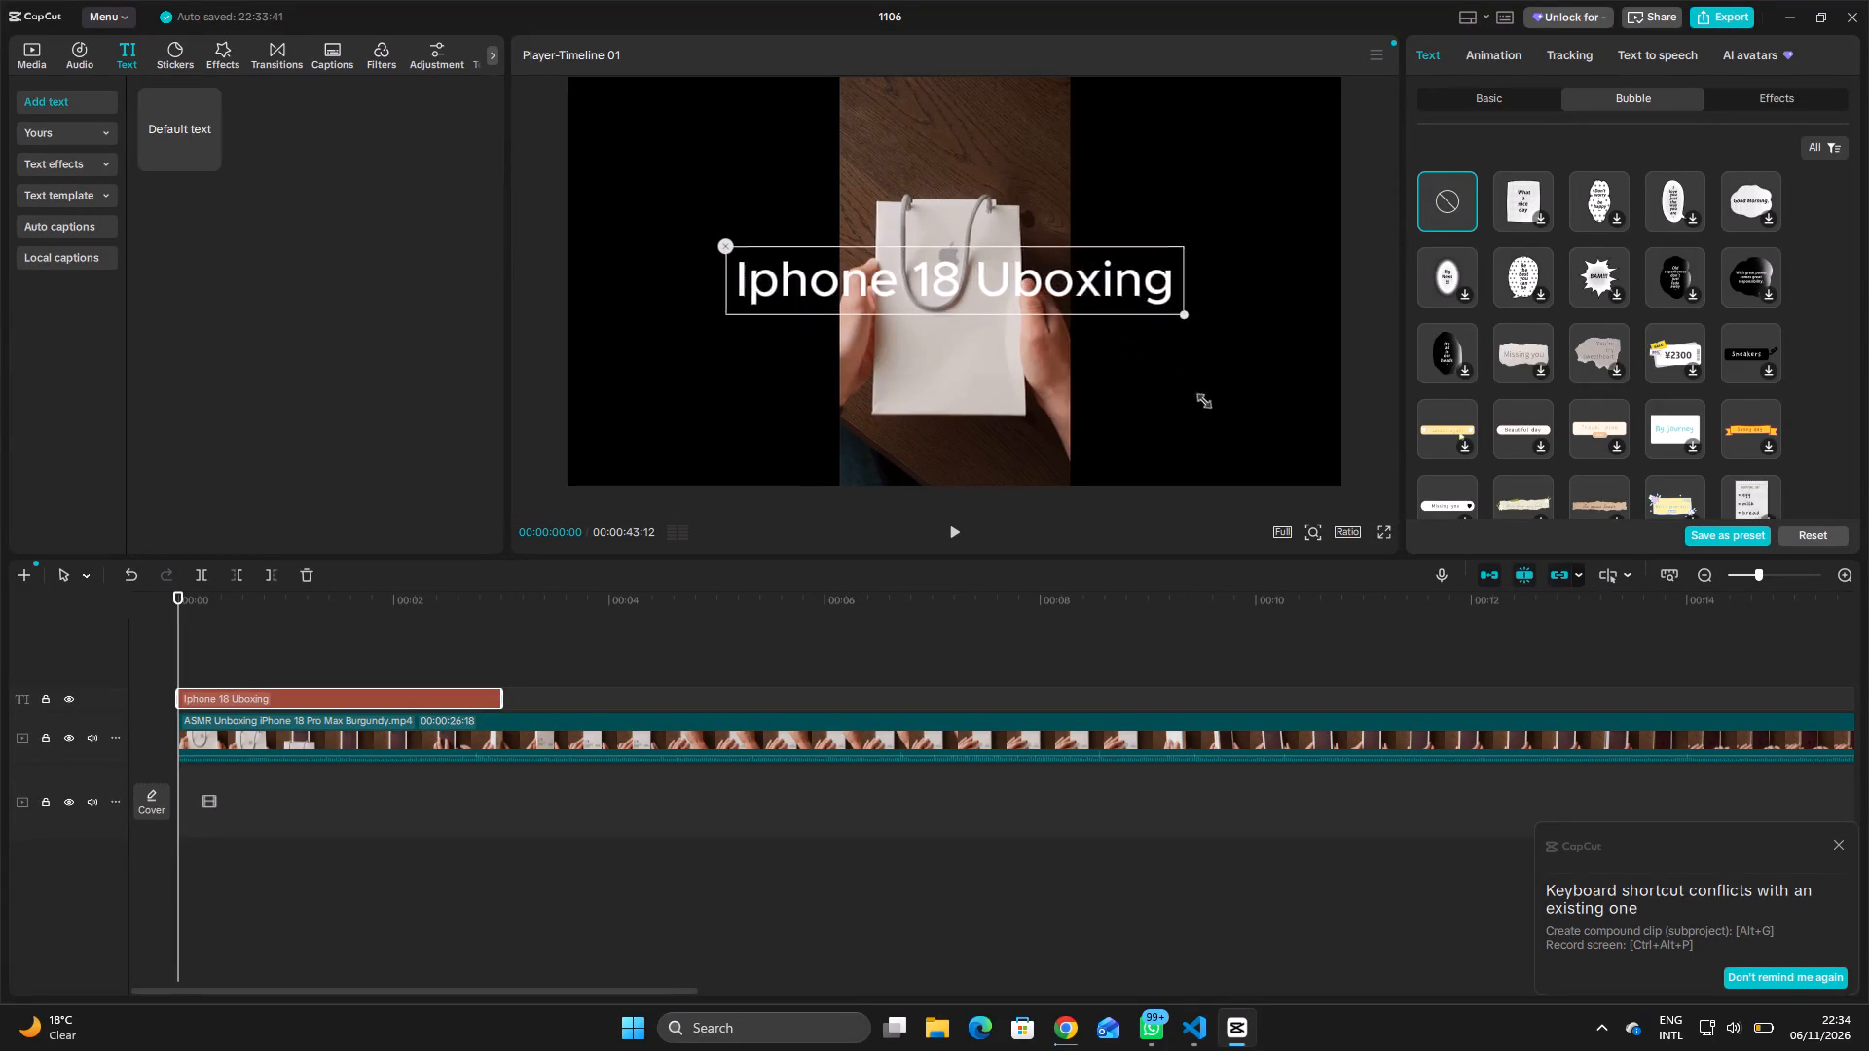
drag(1207, 404, 1091, 280)
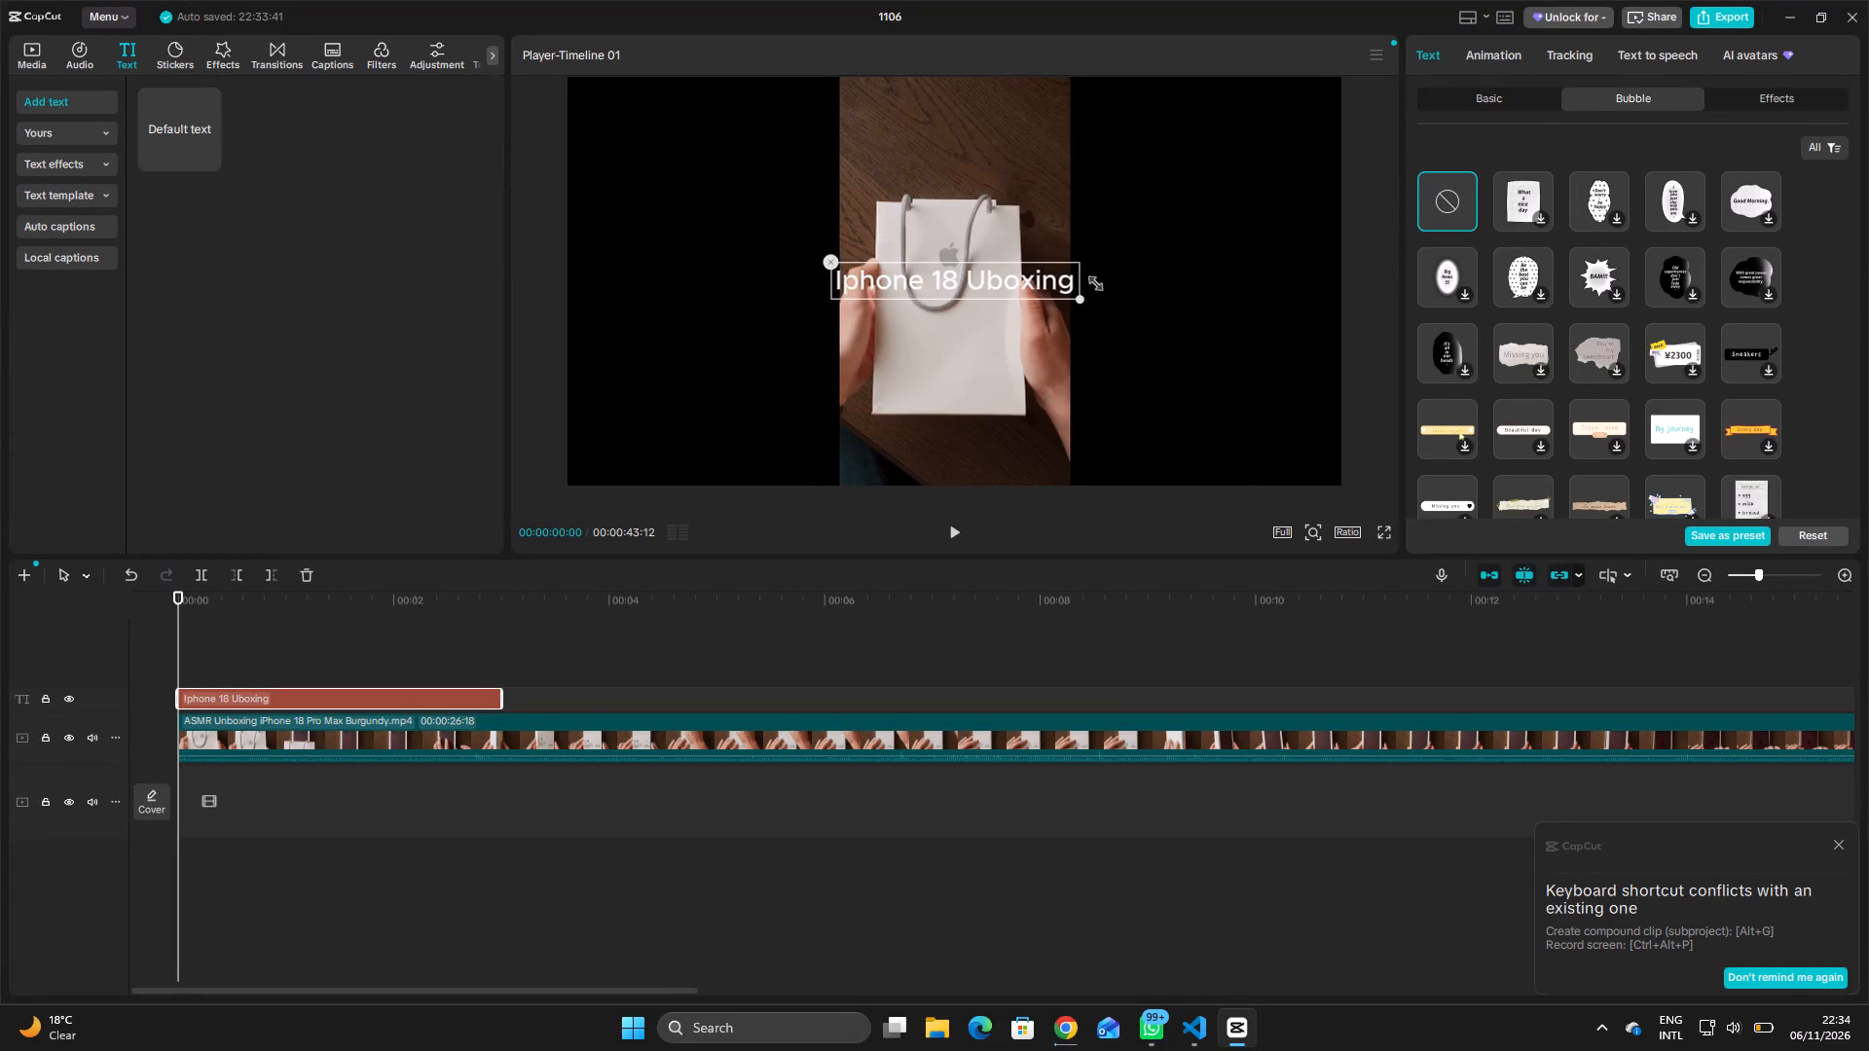
drag(1091, 280, 1077, 269)
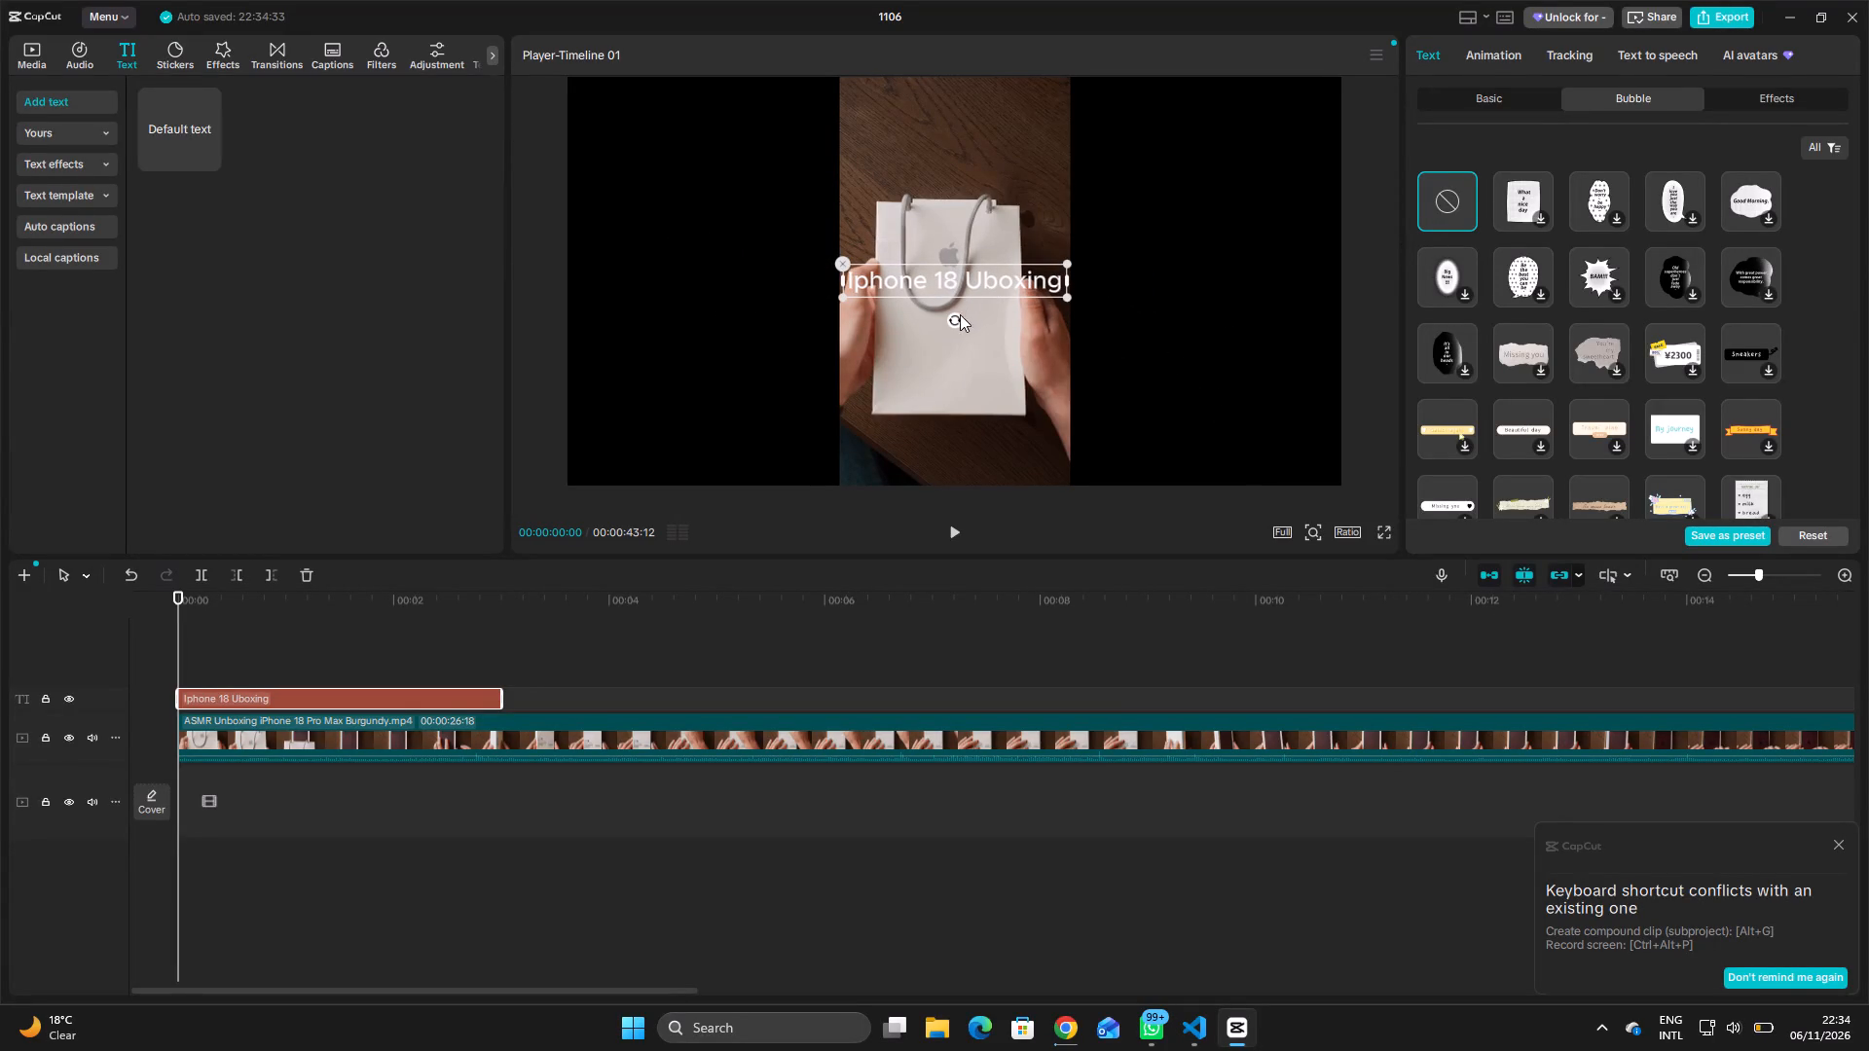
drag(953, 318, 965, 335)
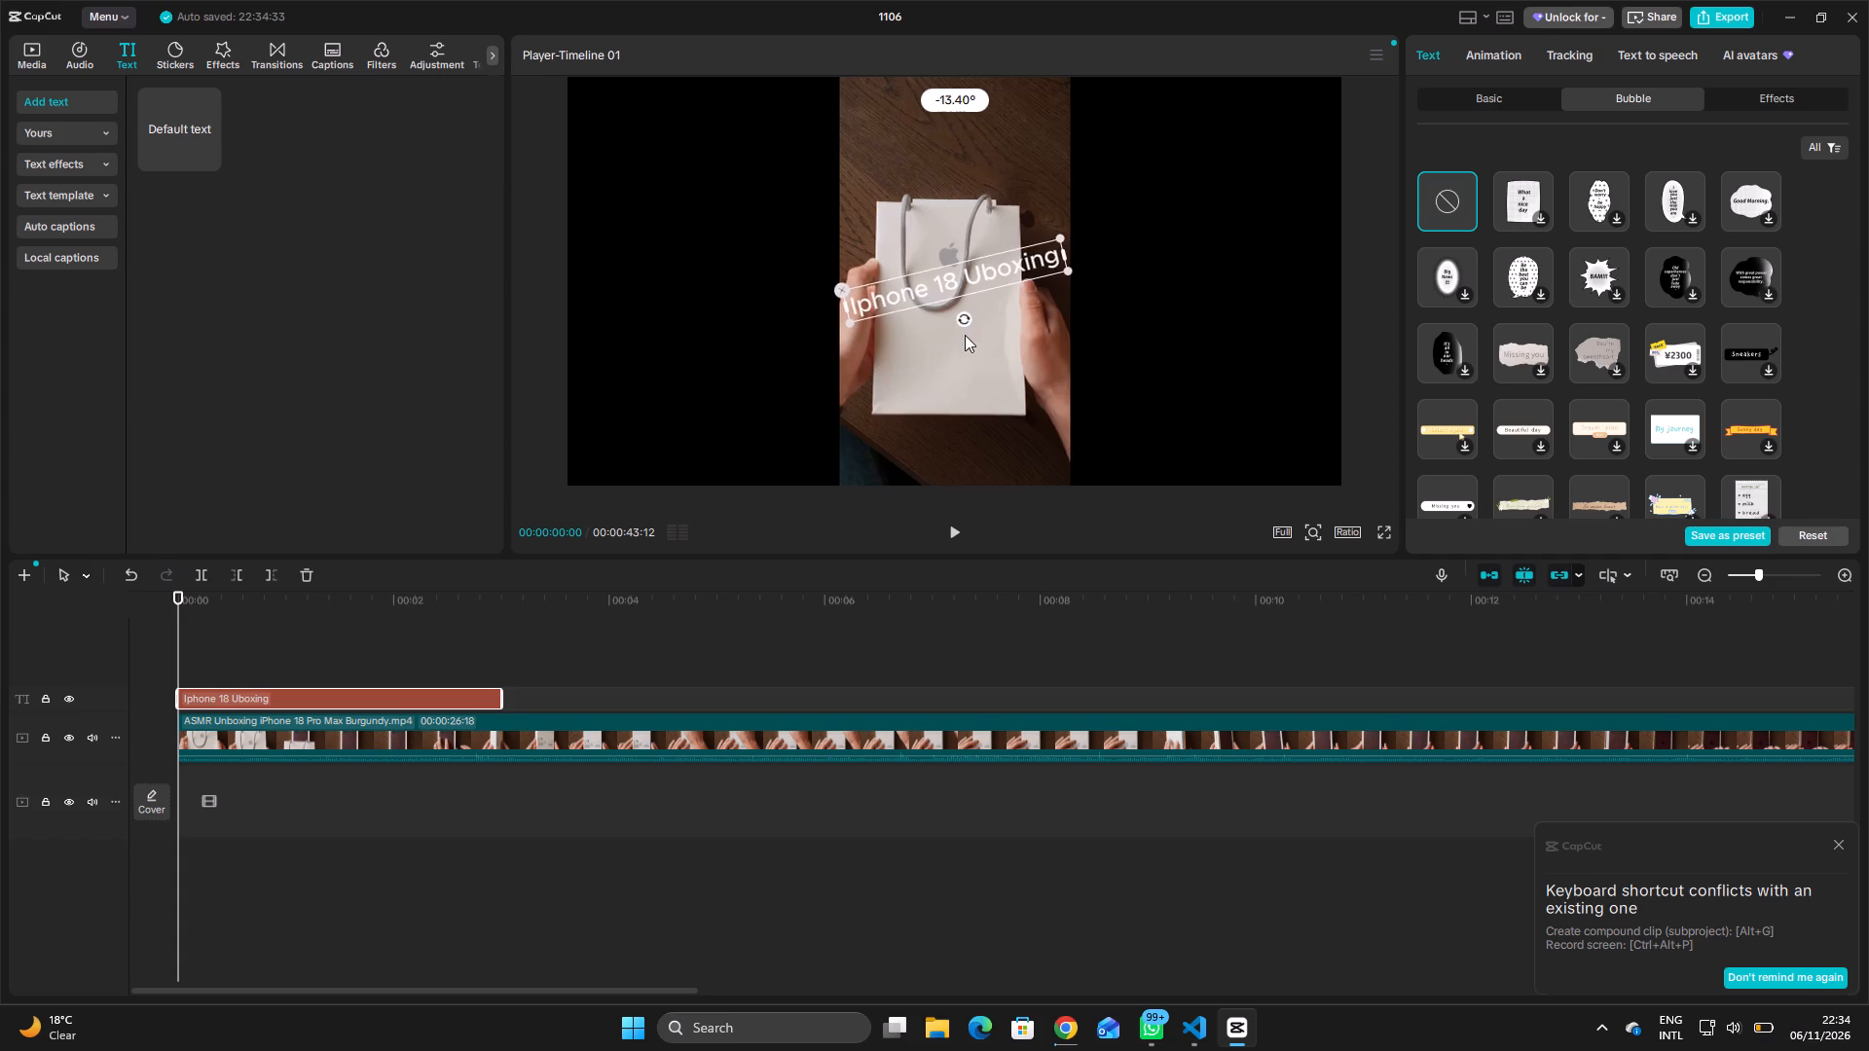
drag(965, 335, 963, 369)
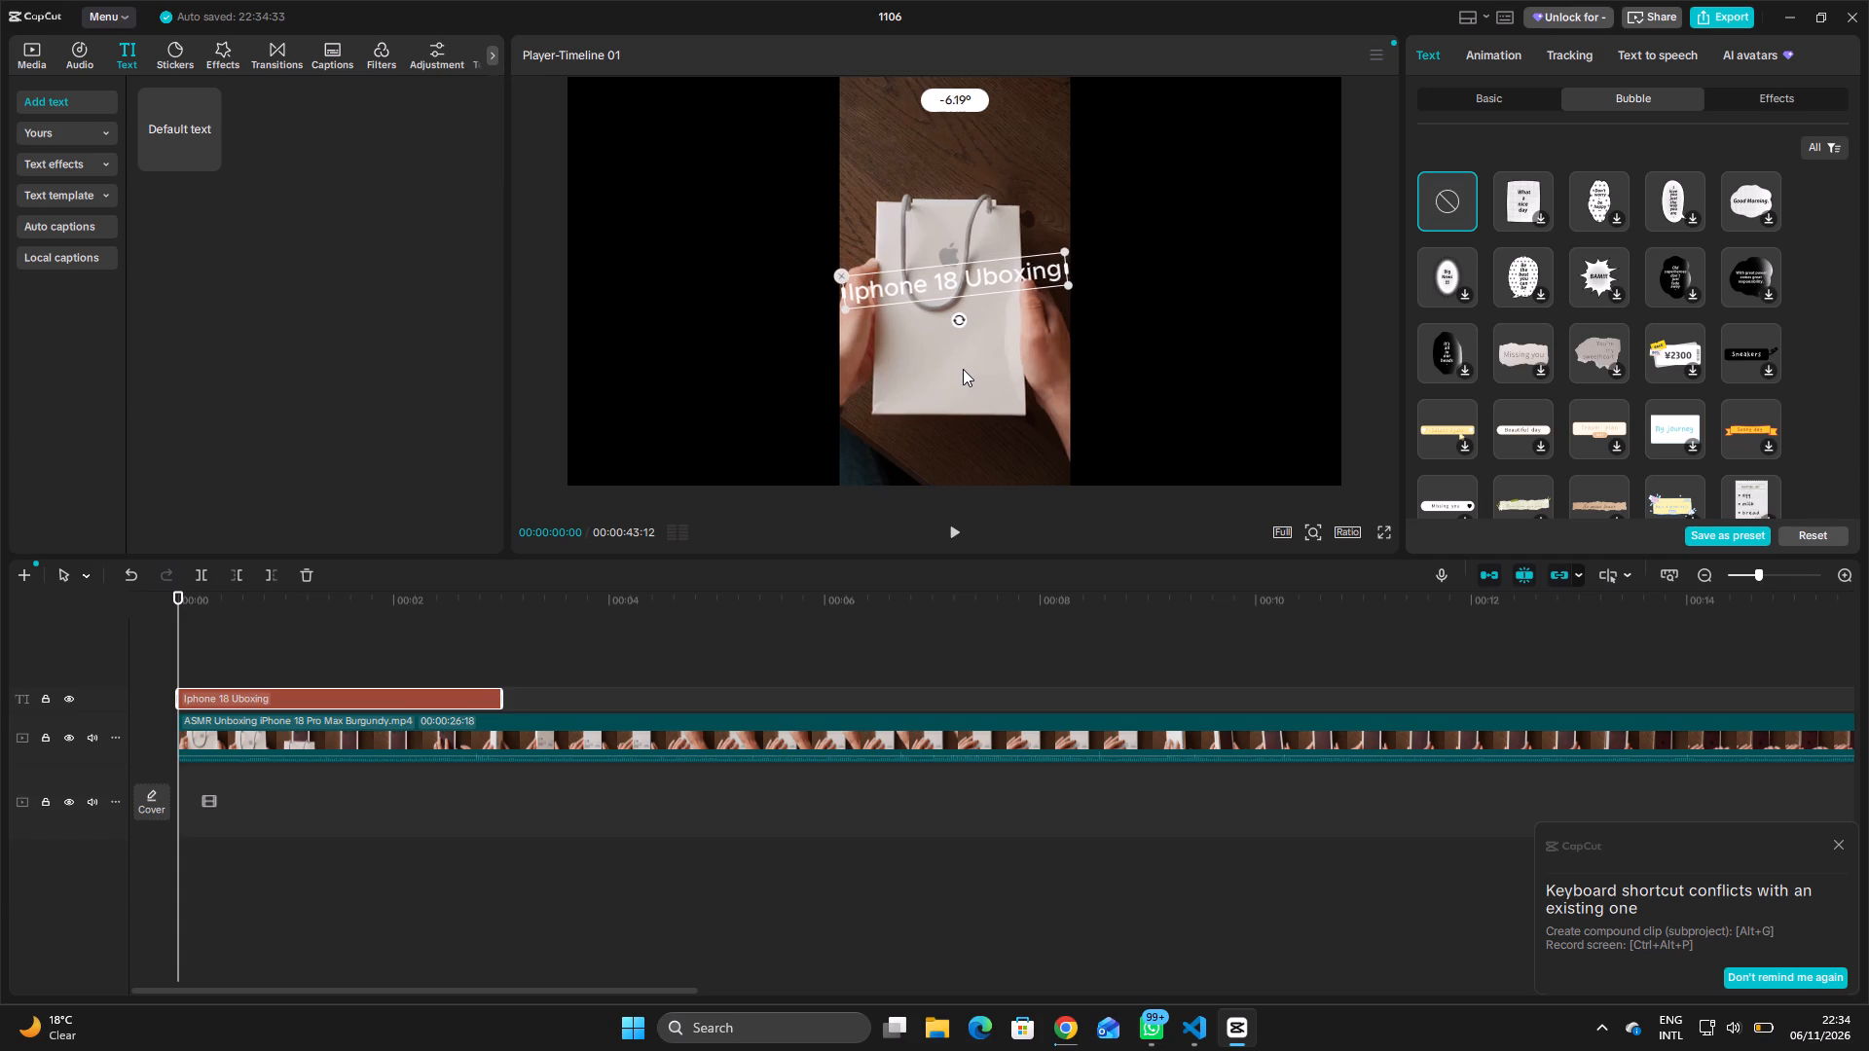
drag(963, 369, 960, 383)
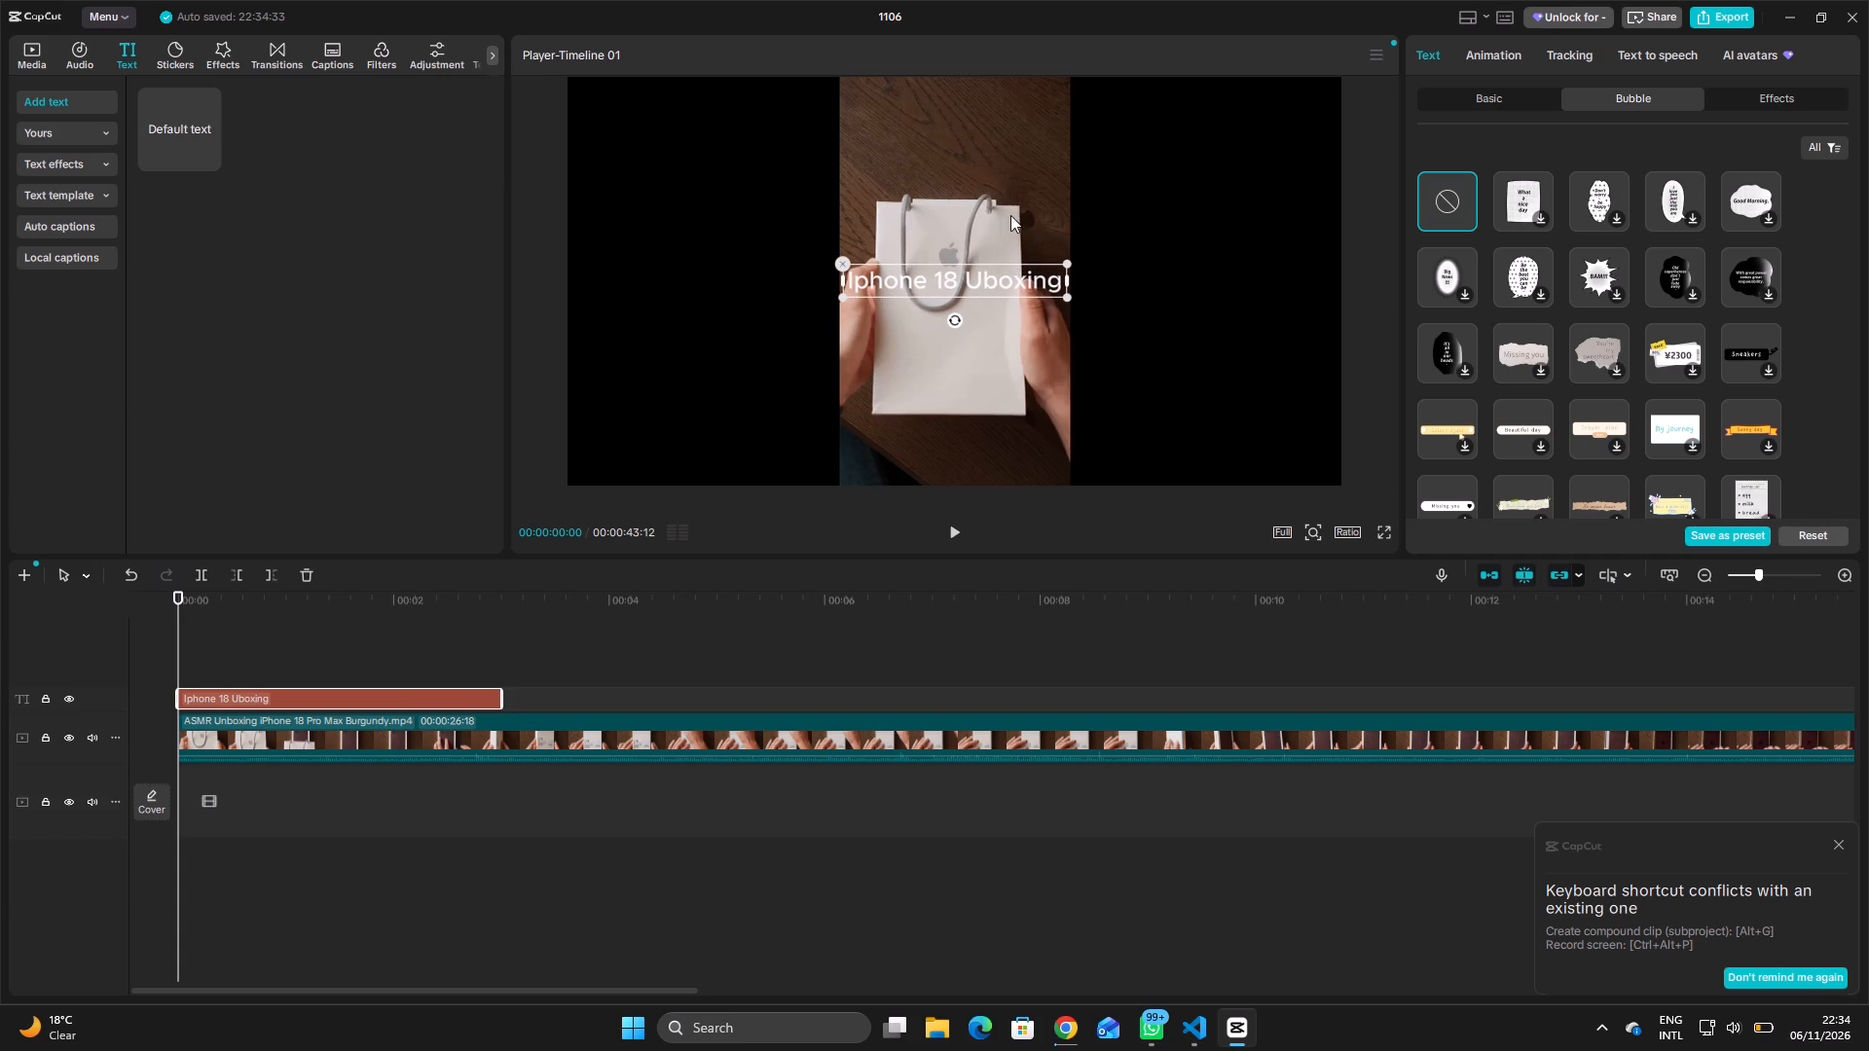
Move the title text to the top of the portrait video, horizontally centred, and deselect it.
drag(964, 281, 971, 181)
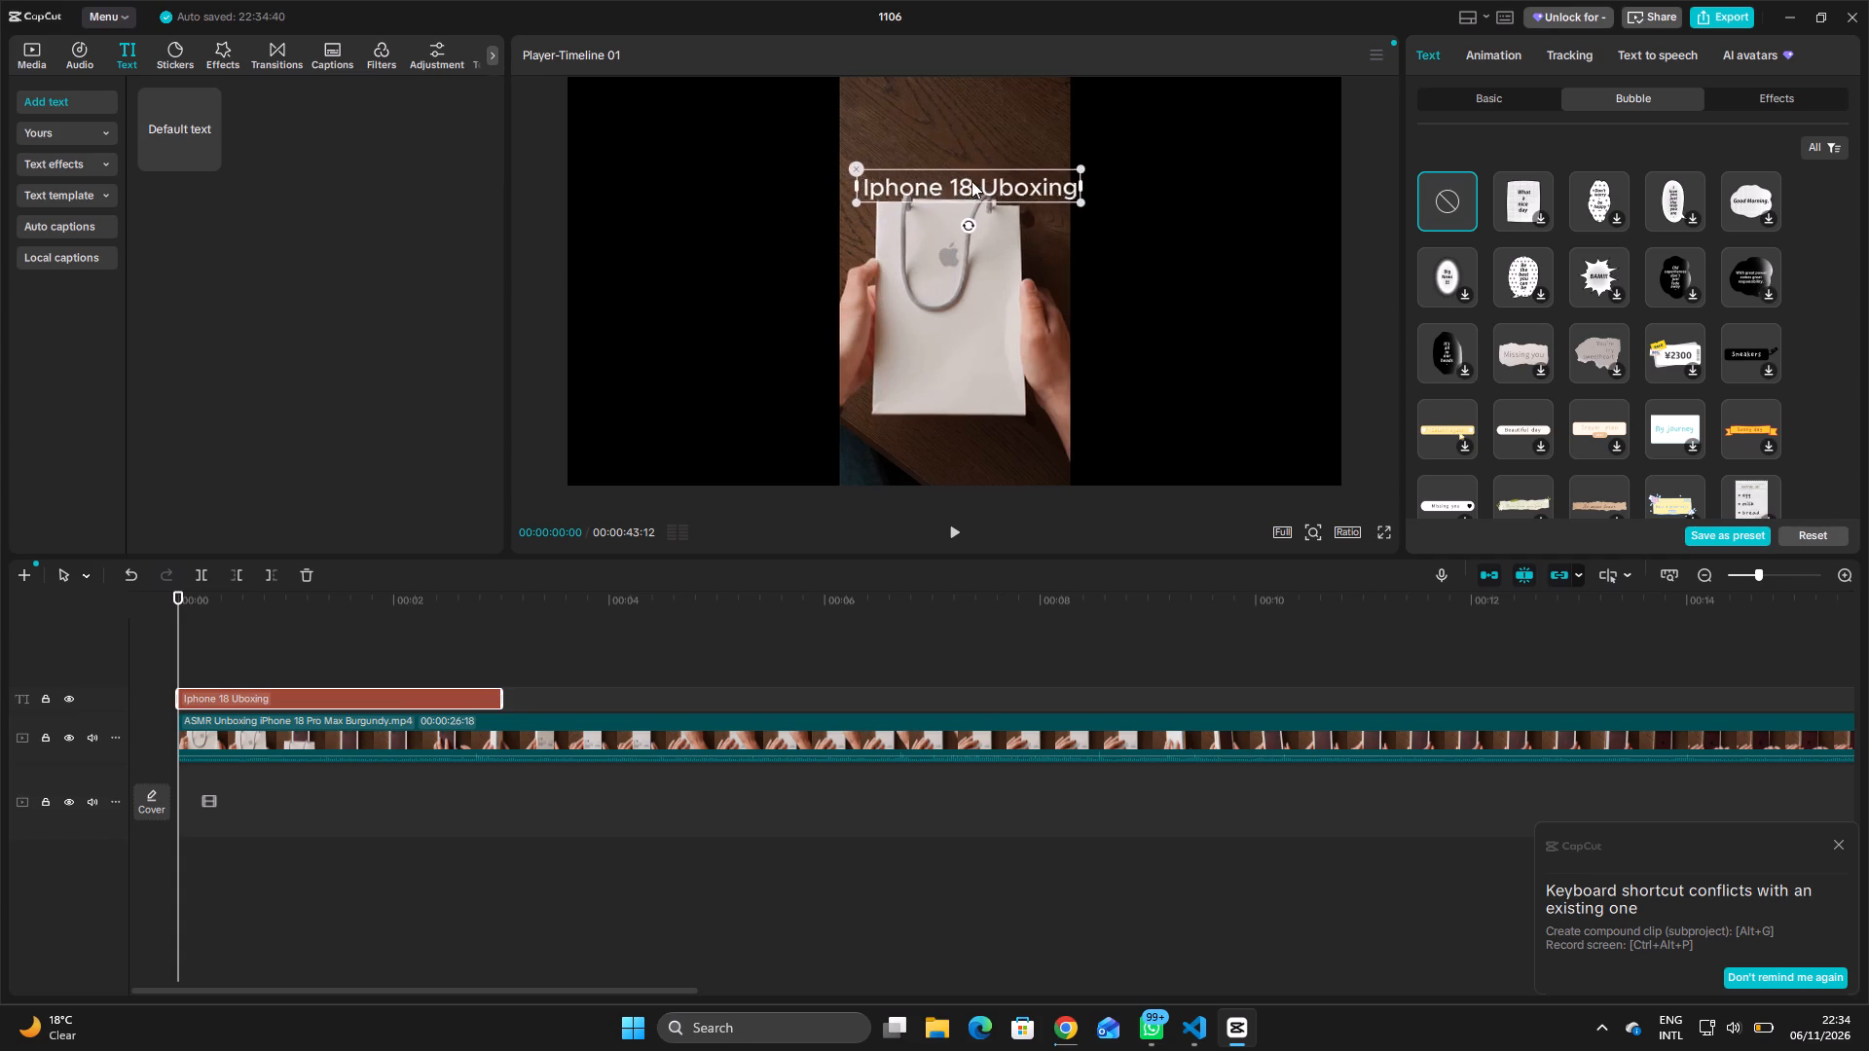
drag(971, 181, 968, 128)
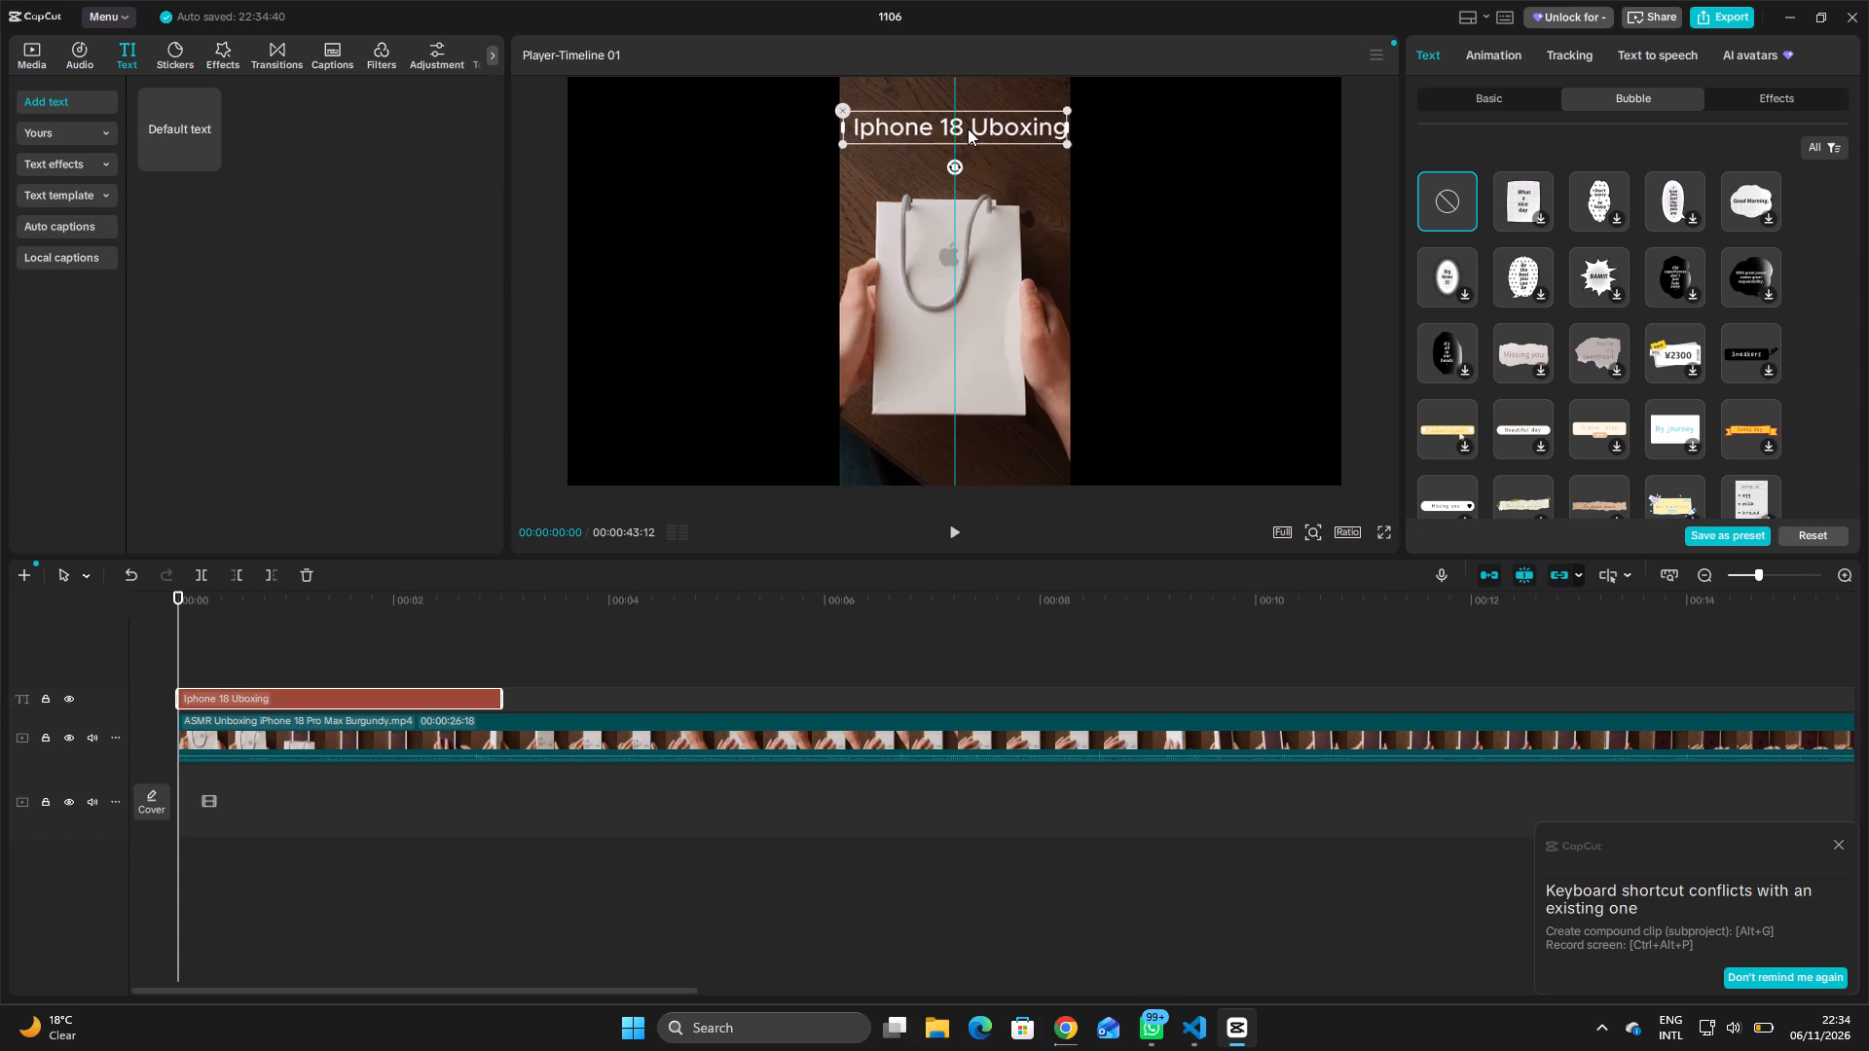
drag(968, 128, 967, 106)
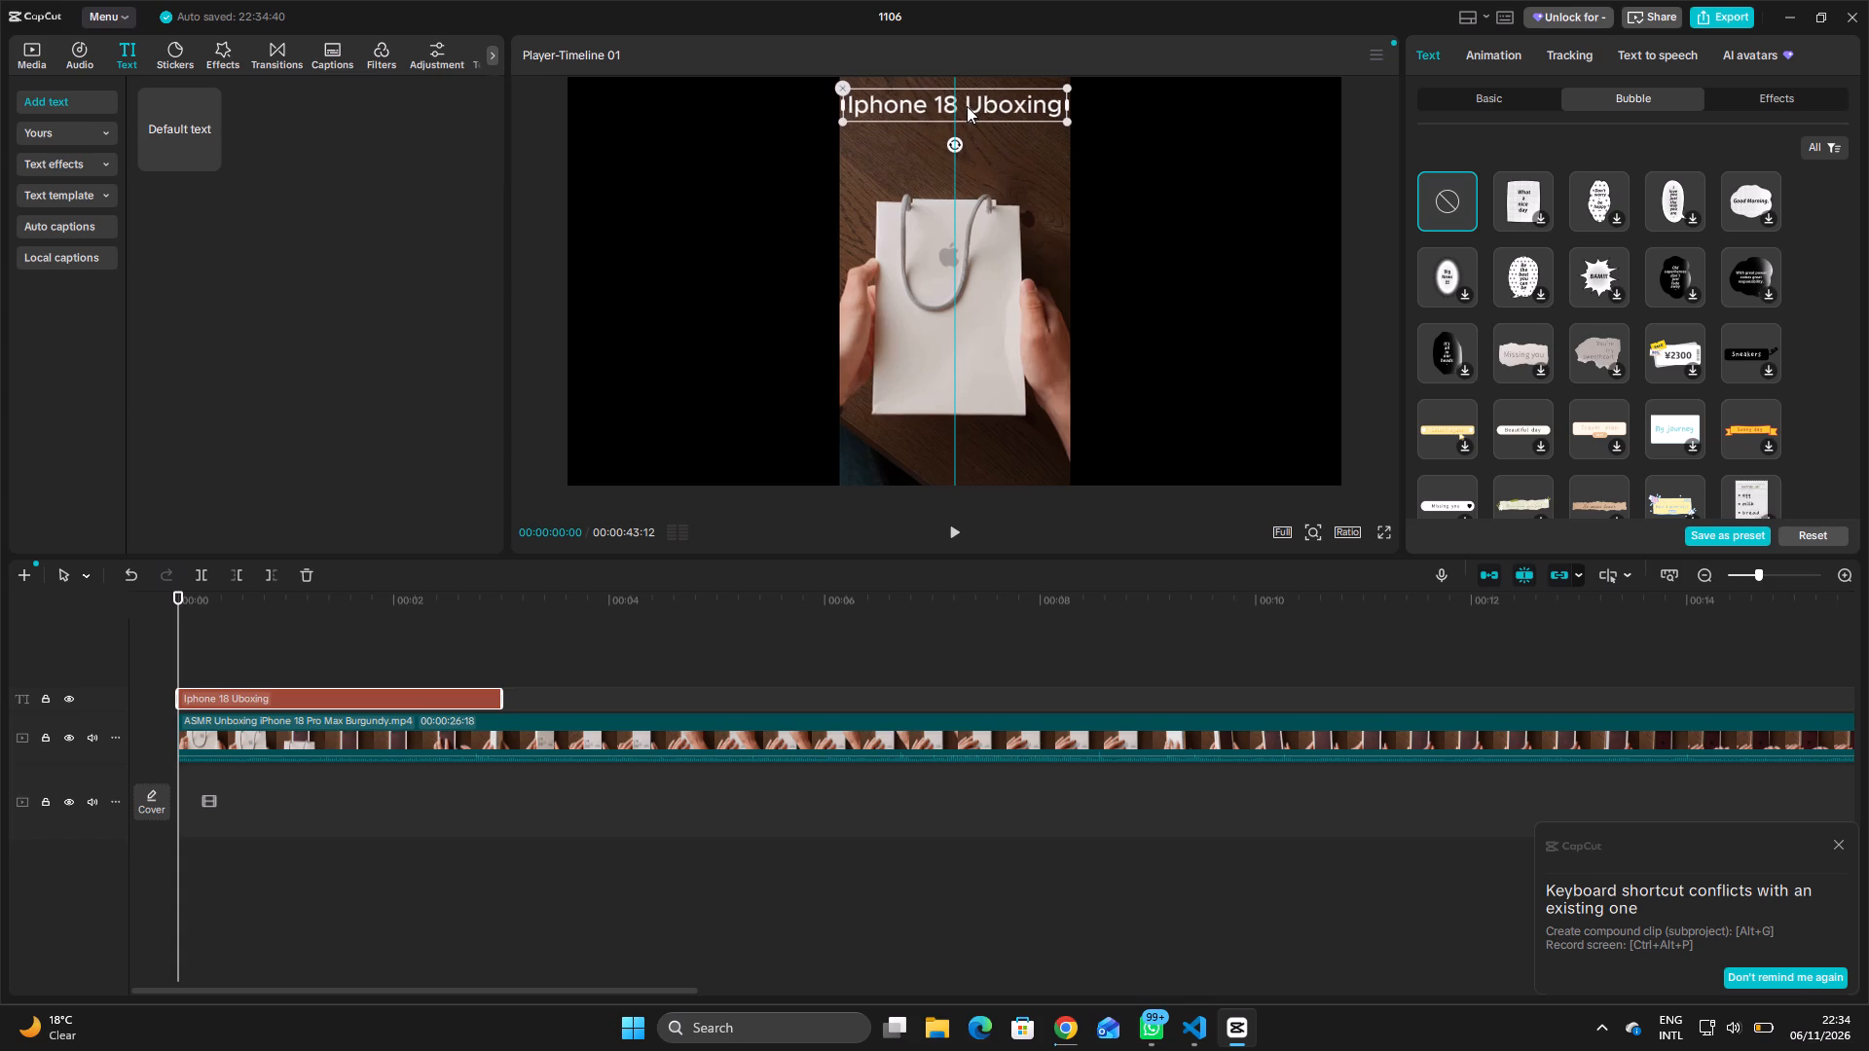
drag(967, 106, 966, 101)
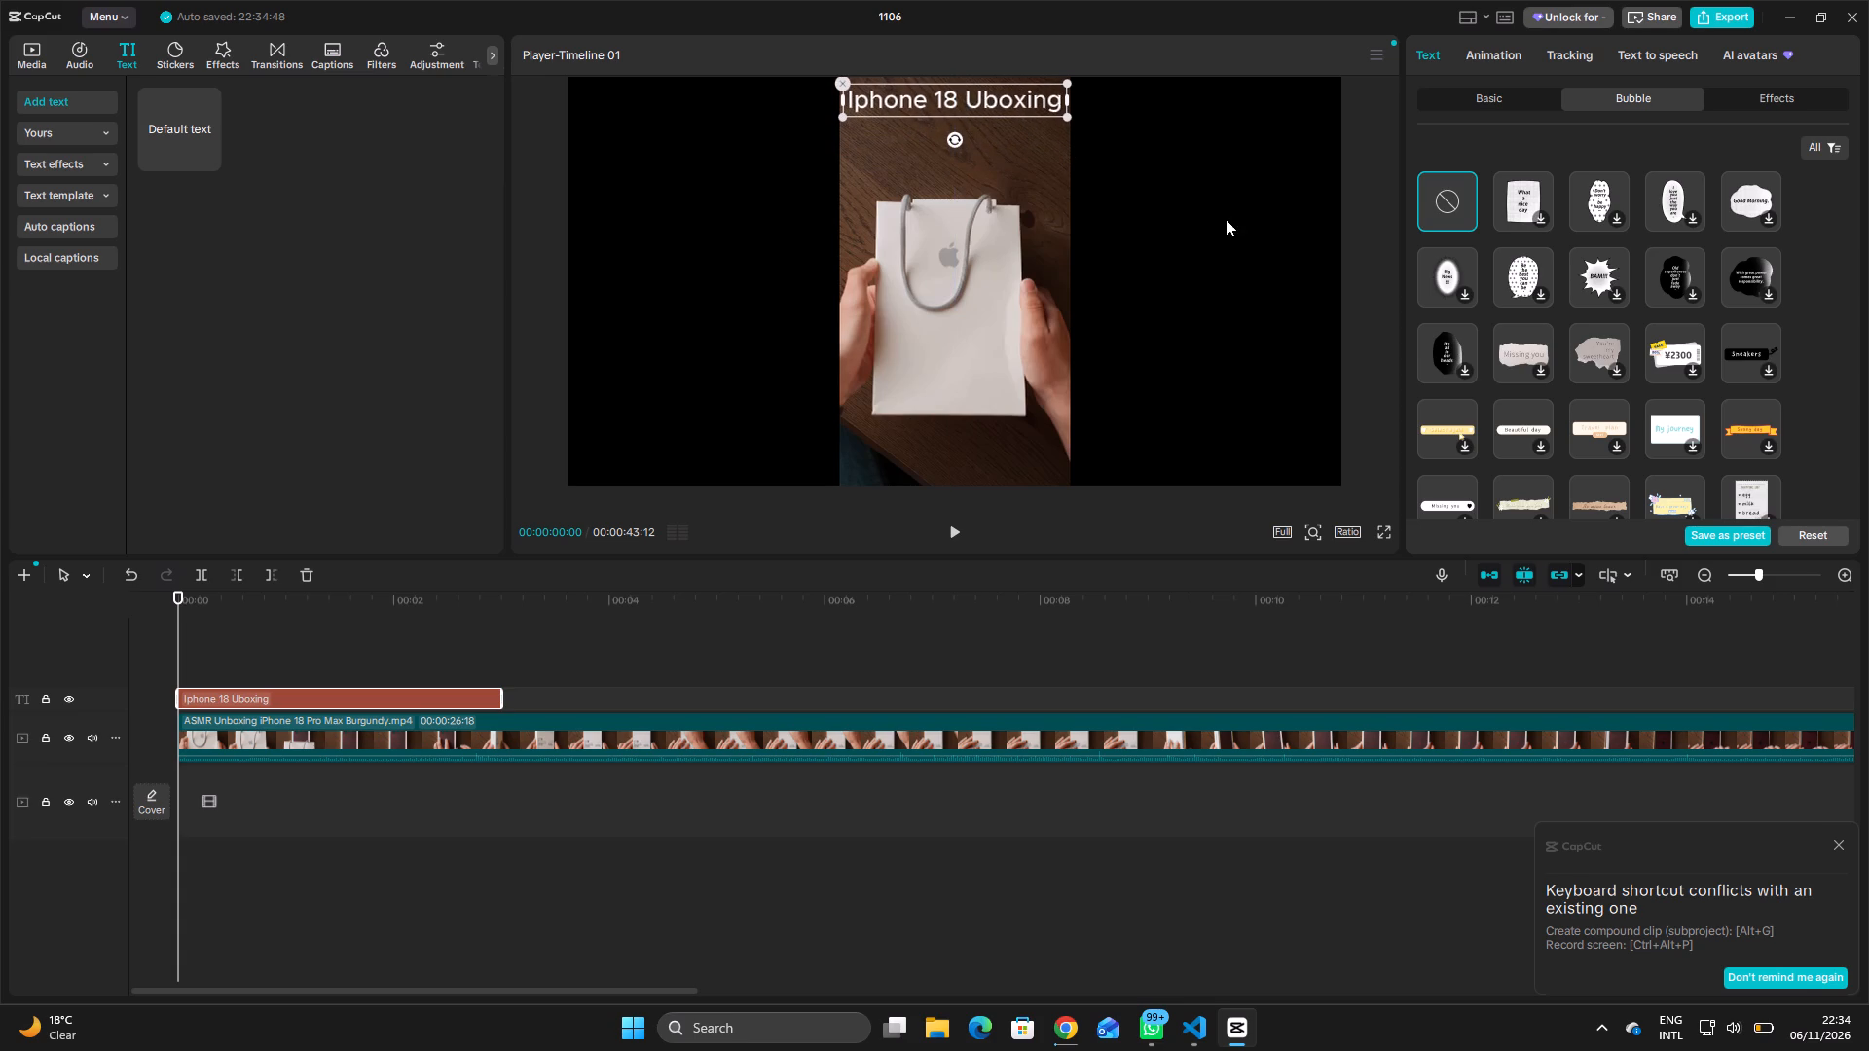
click(1226, 219)
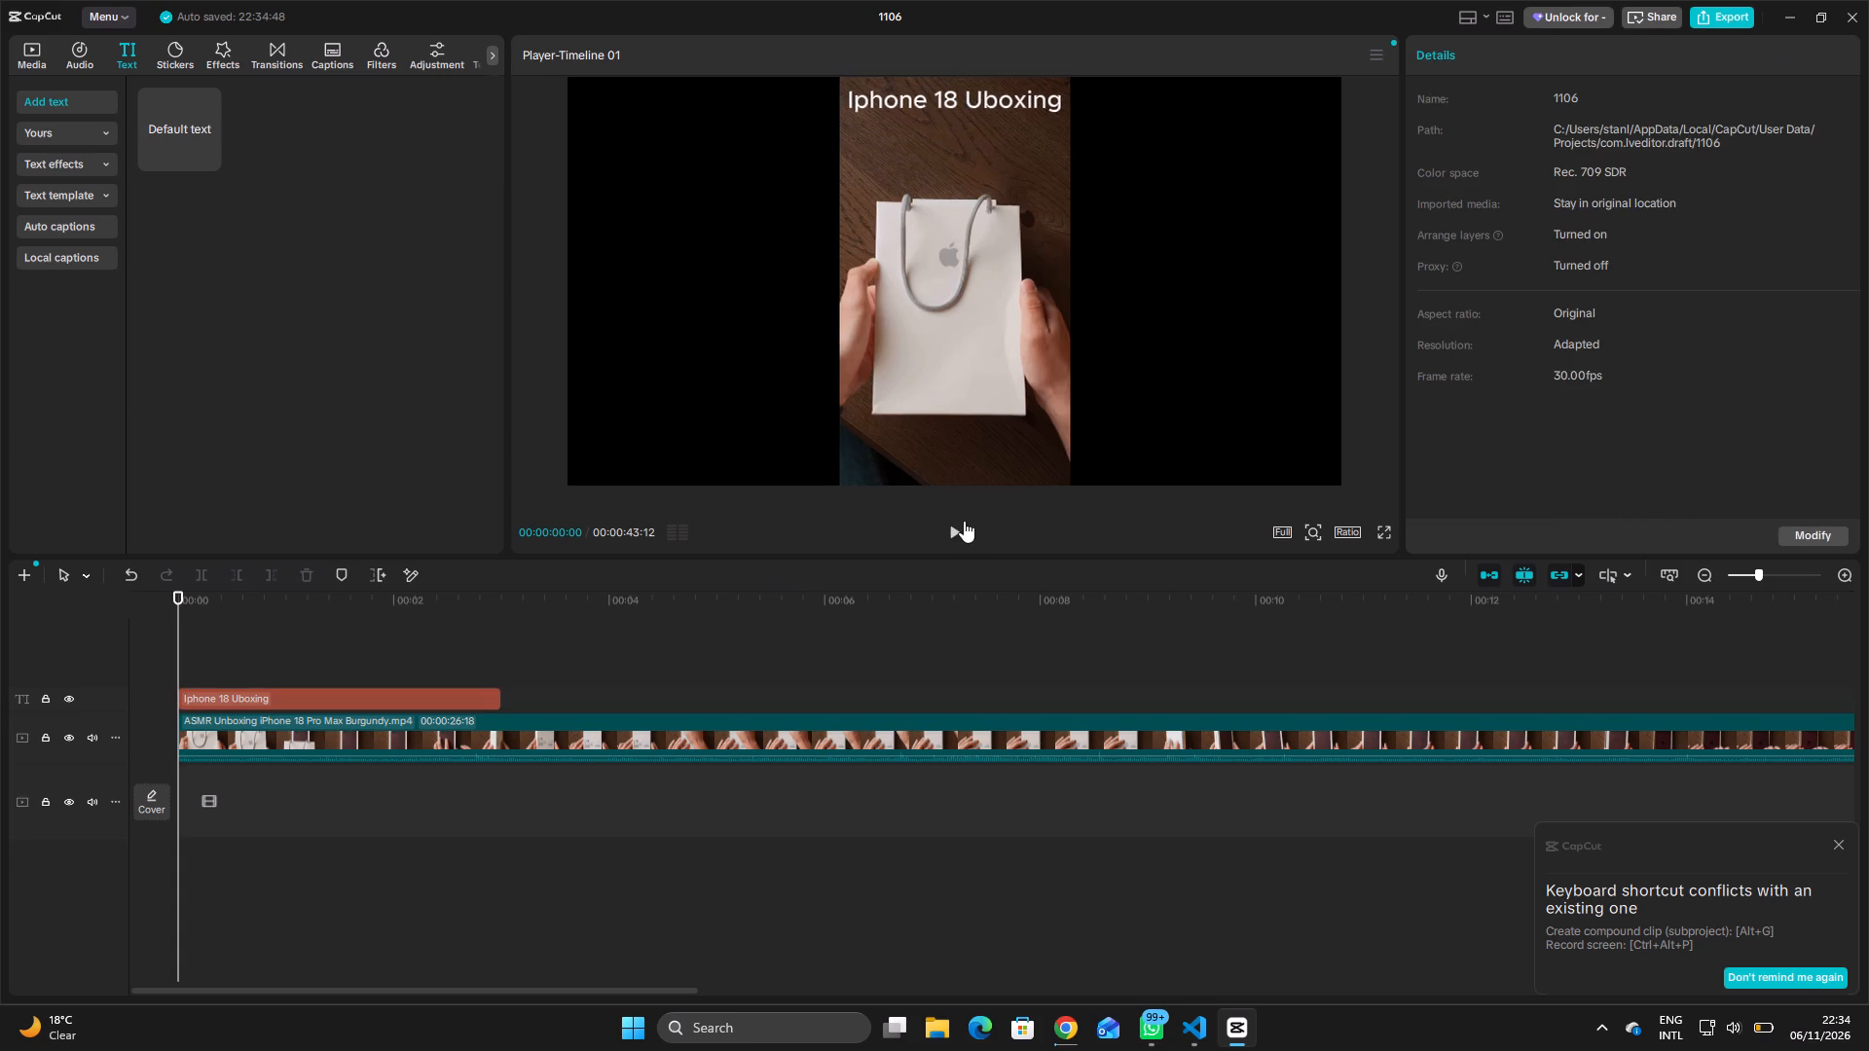
Play the sequence from the start to preview the opening title over the unboxing video.
click(957, 532)
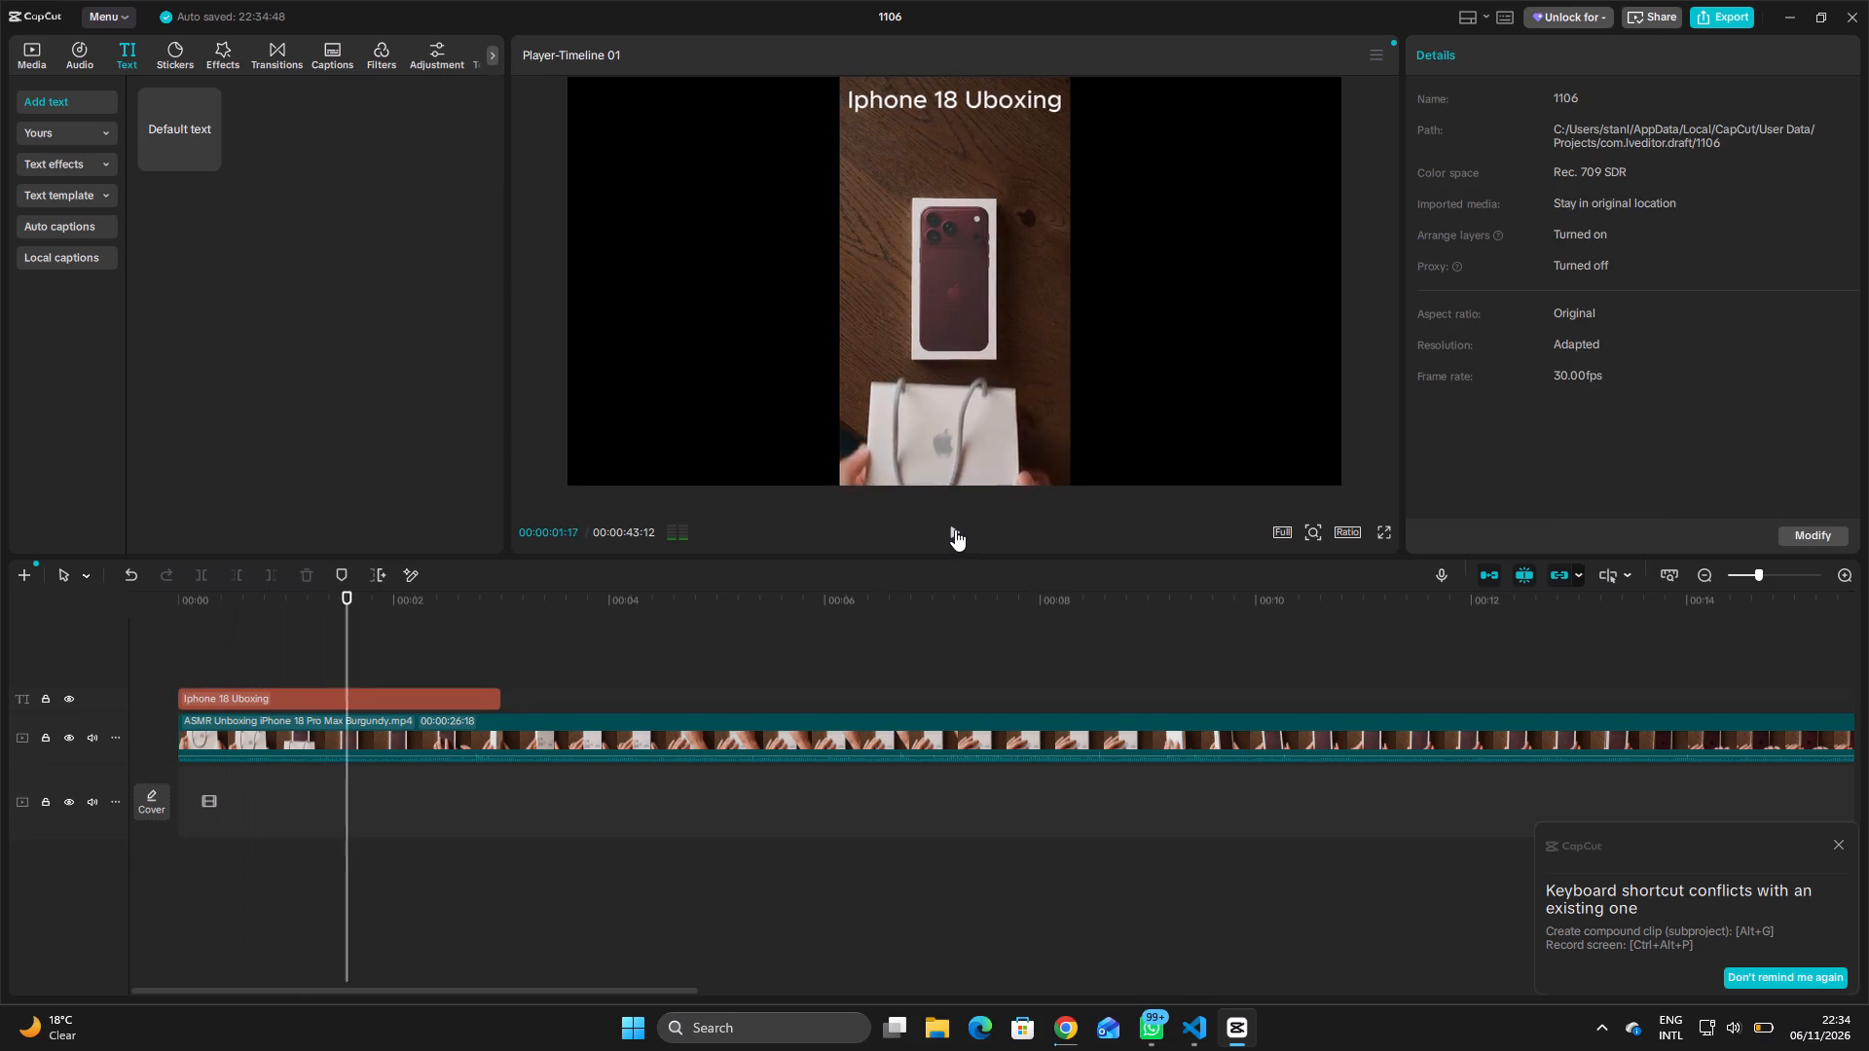